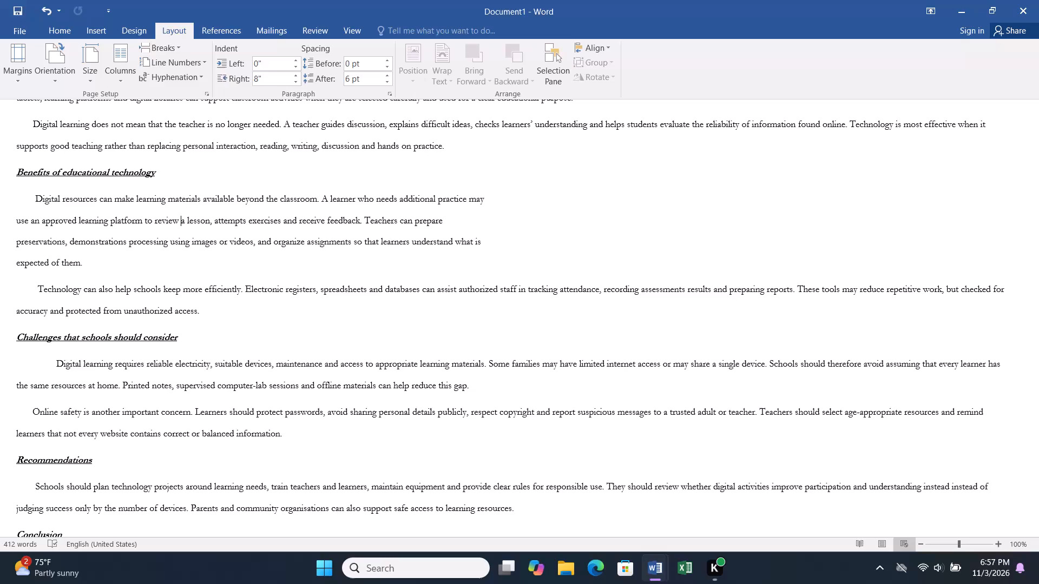
Set the document's page colour to the medium-dark green theme colour.
left_click(135, 25)
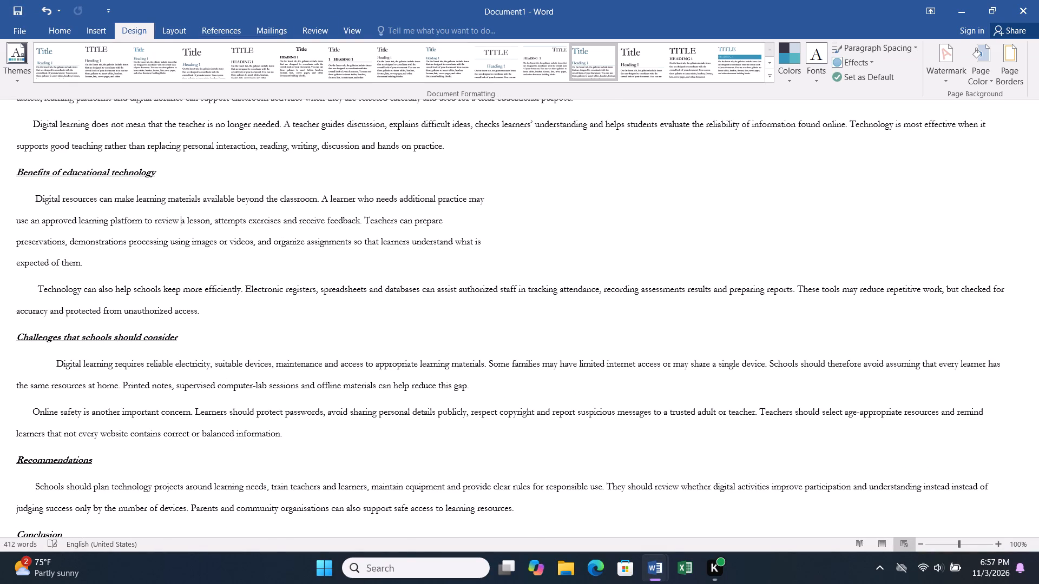
left_click(985, 63)
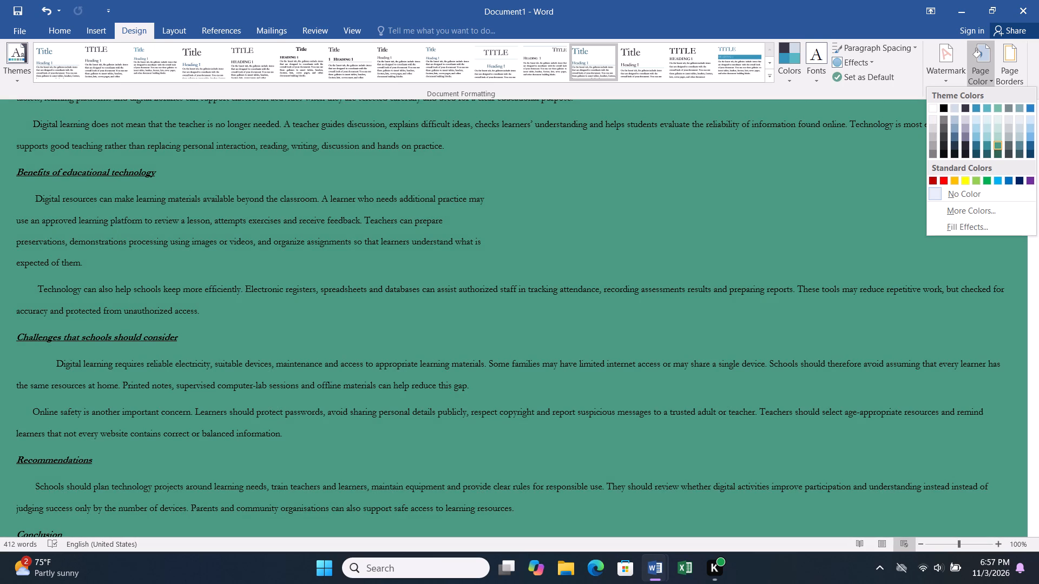
left_click(997, 146)
Look through the document's pages to check how the text reads on the green background.
scroll(884, 157, "down", 4)
scroll(884, 157, "up", 5)
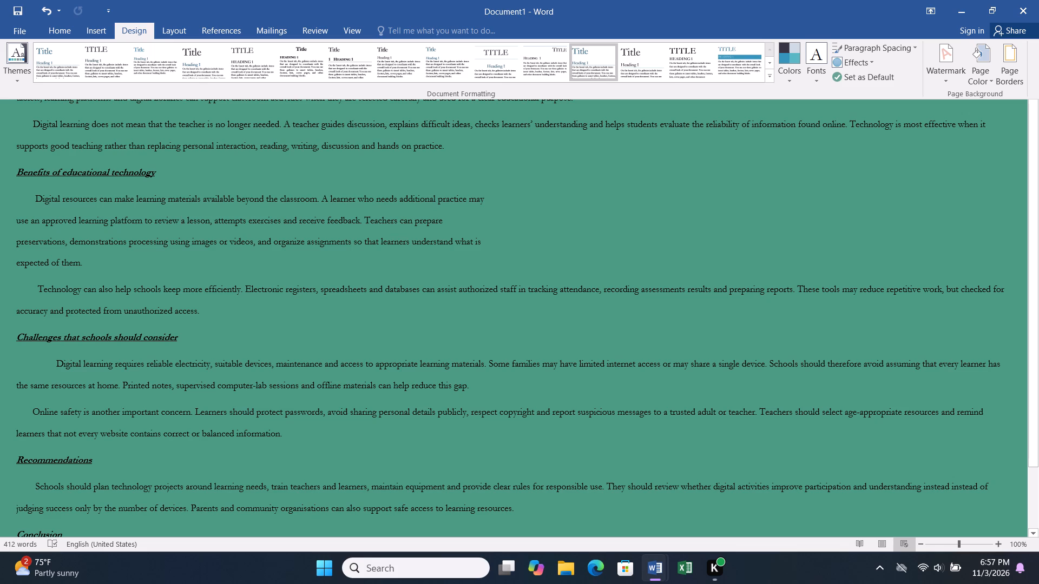
scroll(837, 170, "down", 13)
scroll(836, 168, "up", 7)
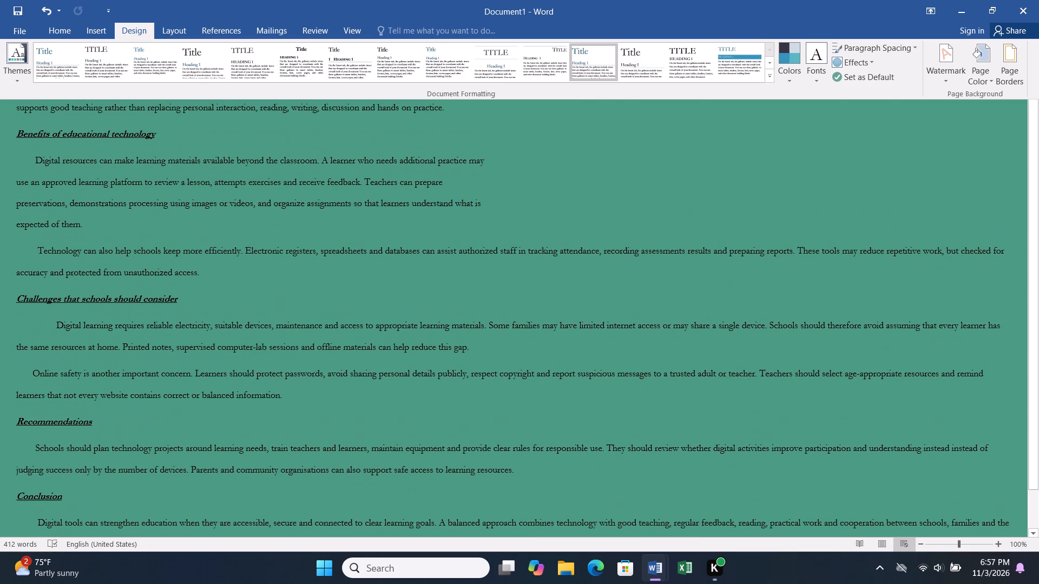
scroll(837, 168, "up", 13)
scroll(843, 155, "down", 5)
scroll(843, 150, "up", 2)
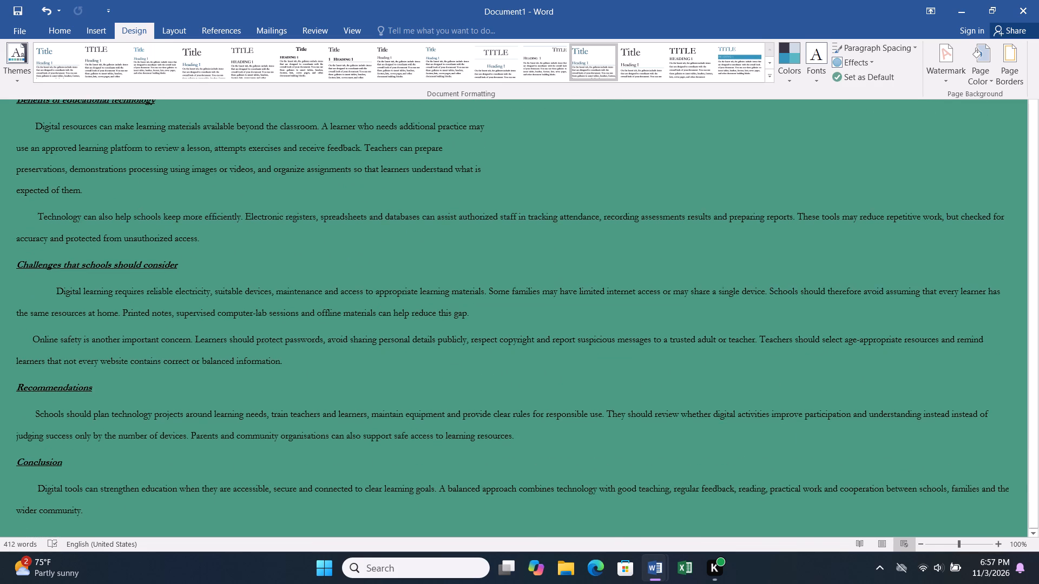
scroll(843, 150, "up", 4)
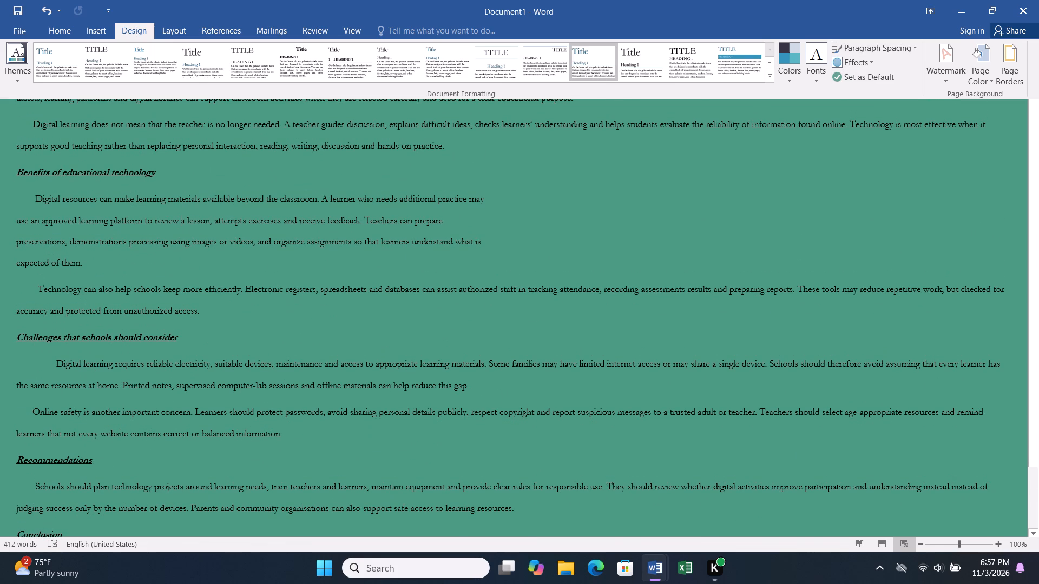
scroll(693, 197, "down", 5)
scroll(678, 176, "up", 10)
Add a ½ pt box page border in the fine dotted line style, applied to the whole document.
left_click(1010, 50)
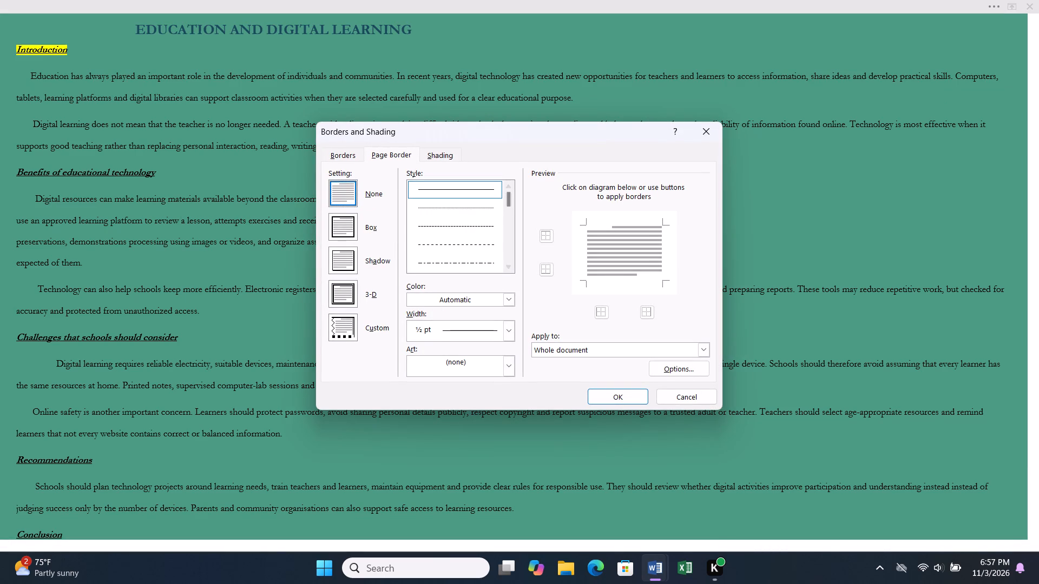
left_click(447, 227)
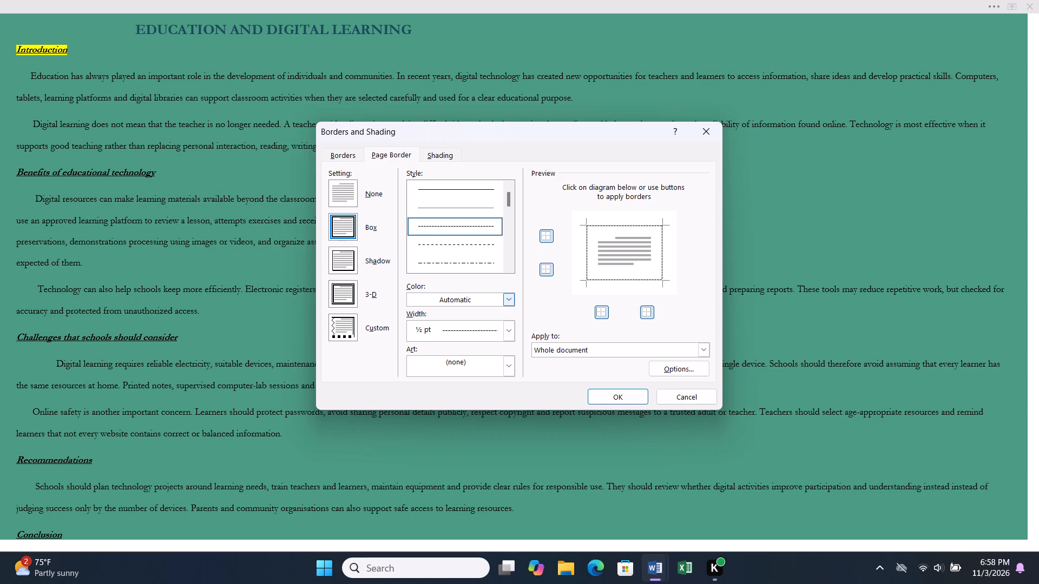
left_click(569, 348)
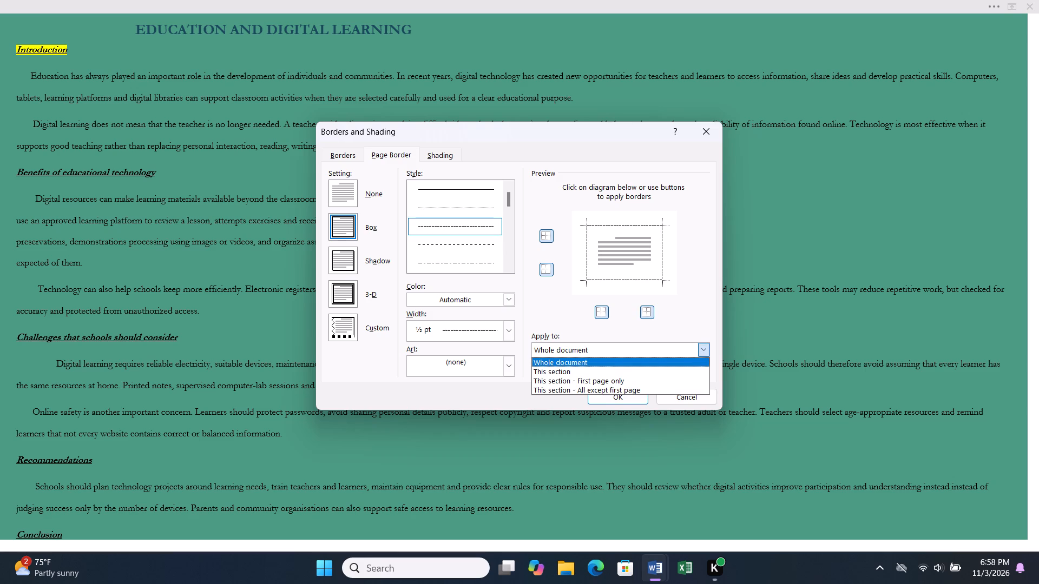
left_click(570, 359)
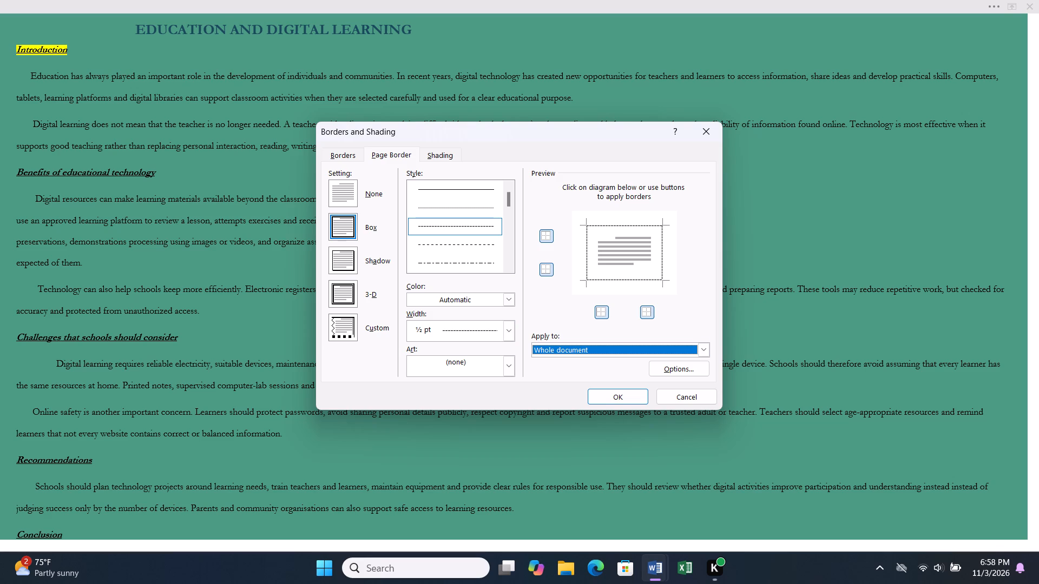
left_click(600, 397)
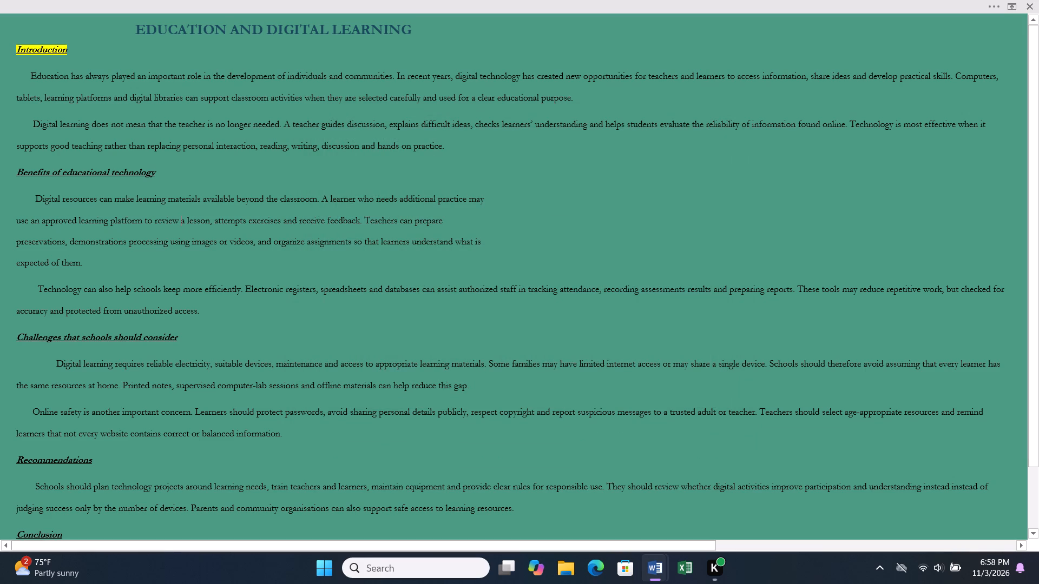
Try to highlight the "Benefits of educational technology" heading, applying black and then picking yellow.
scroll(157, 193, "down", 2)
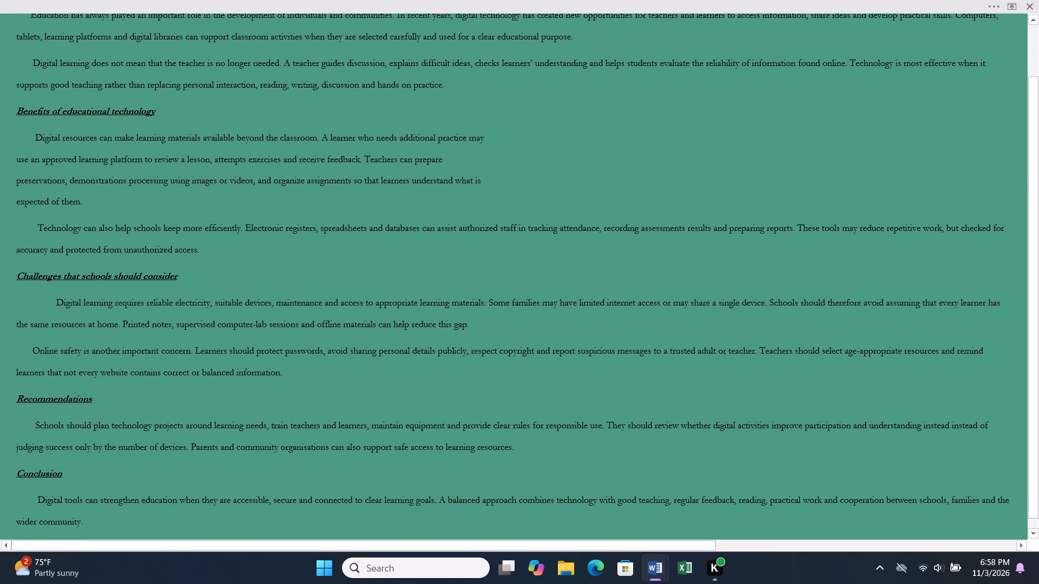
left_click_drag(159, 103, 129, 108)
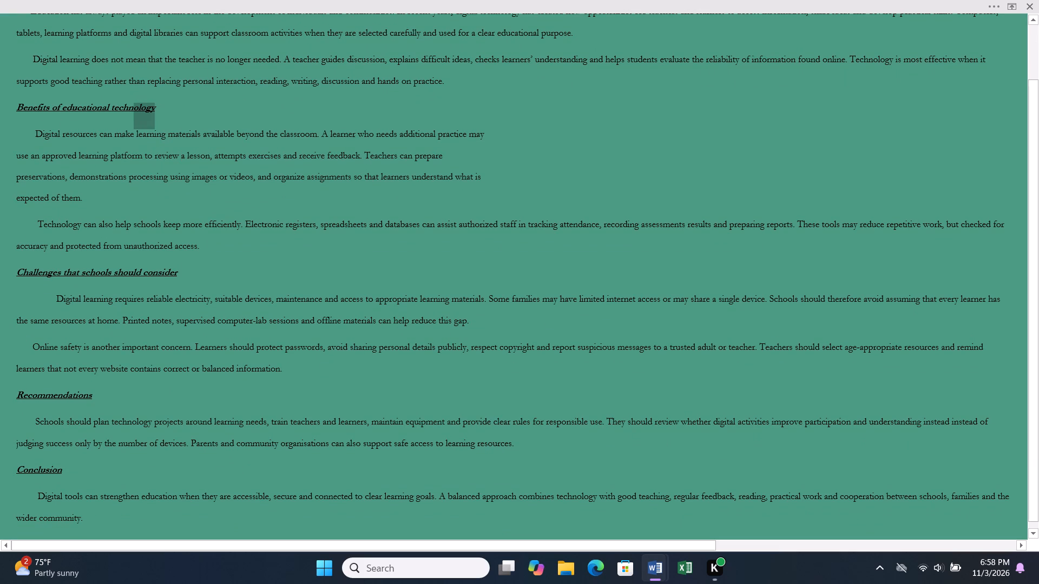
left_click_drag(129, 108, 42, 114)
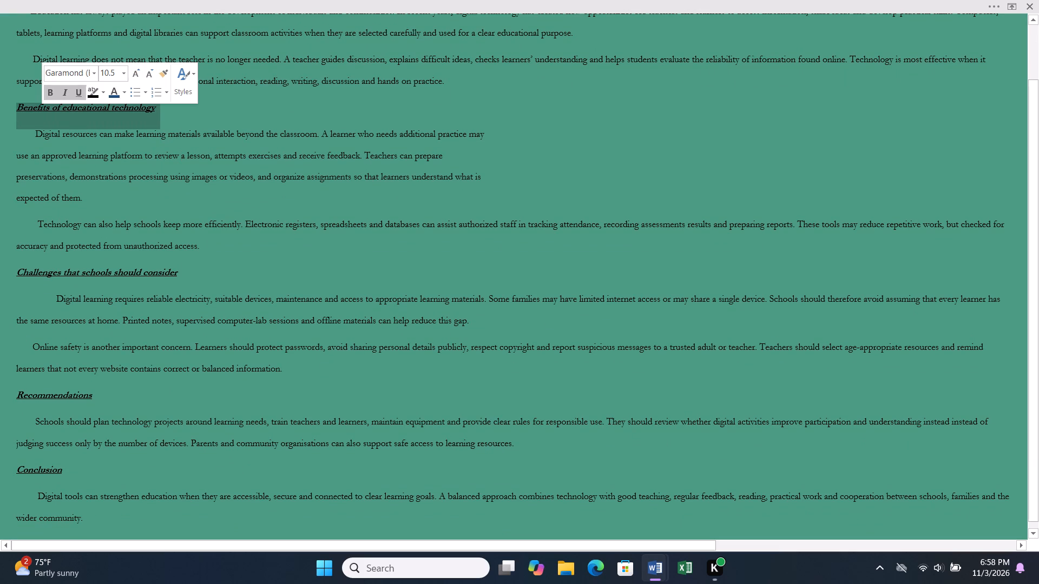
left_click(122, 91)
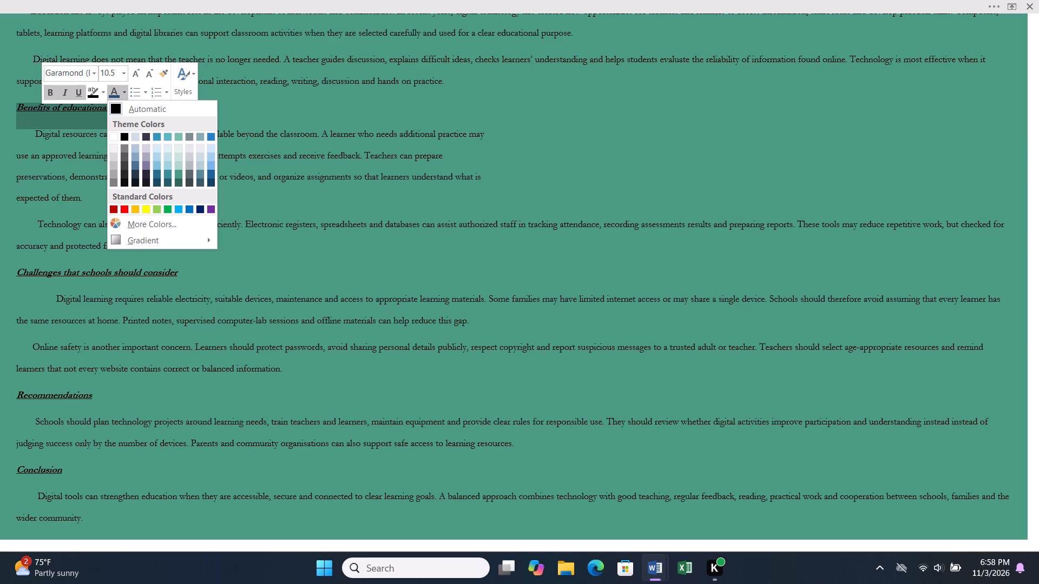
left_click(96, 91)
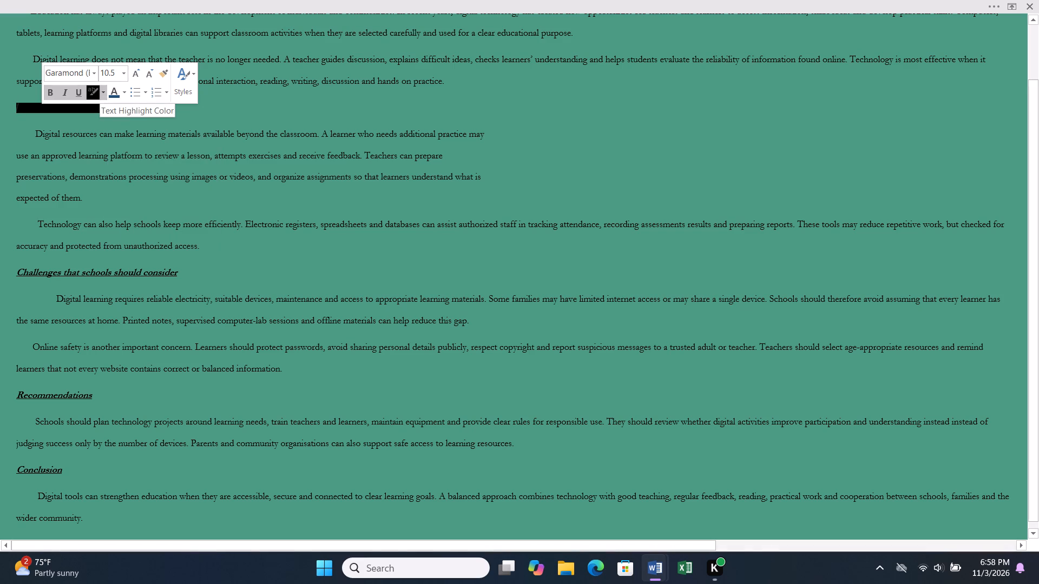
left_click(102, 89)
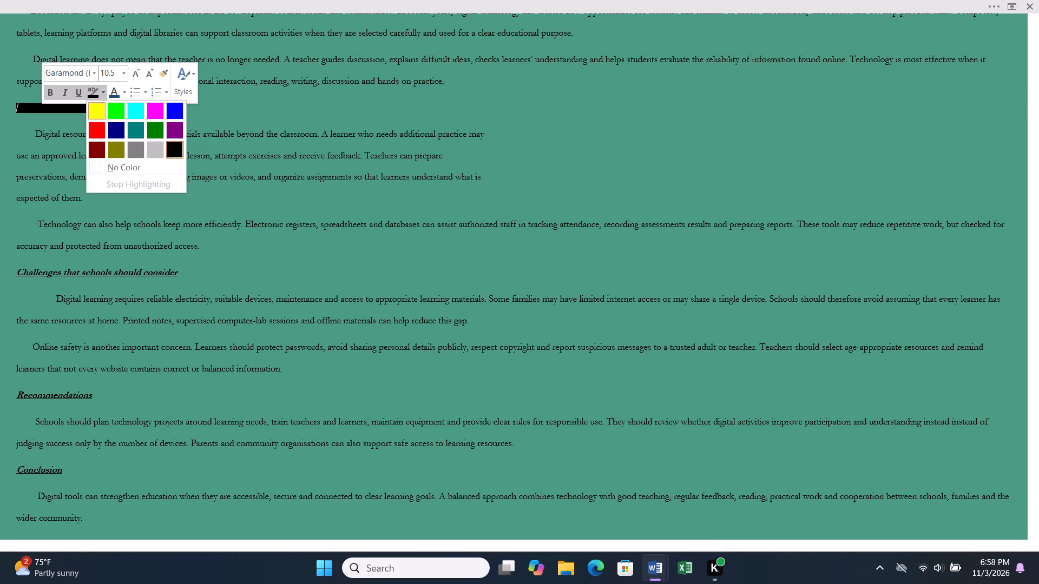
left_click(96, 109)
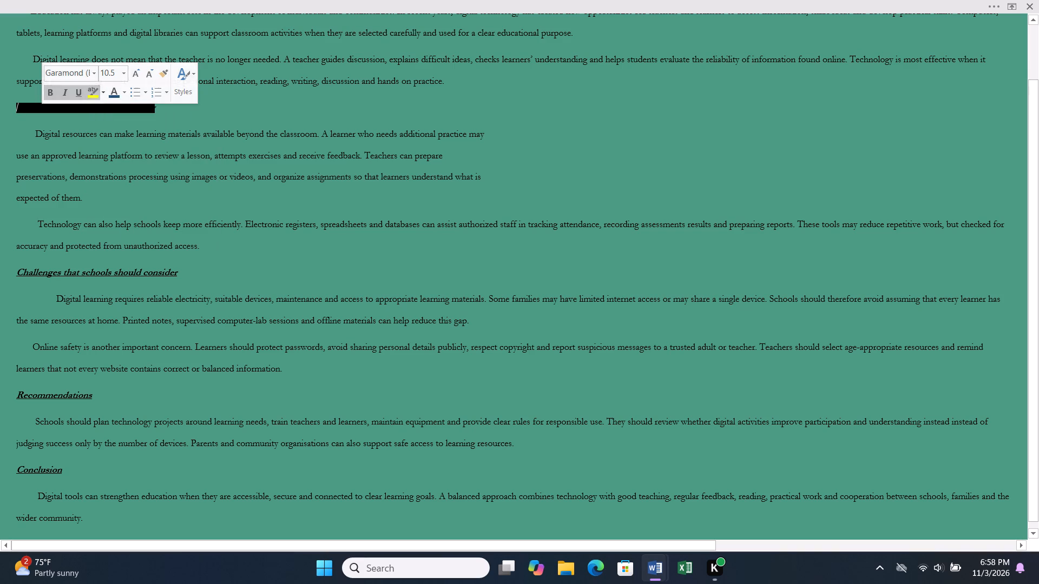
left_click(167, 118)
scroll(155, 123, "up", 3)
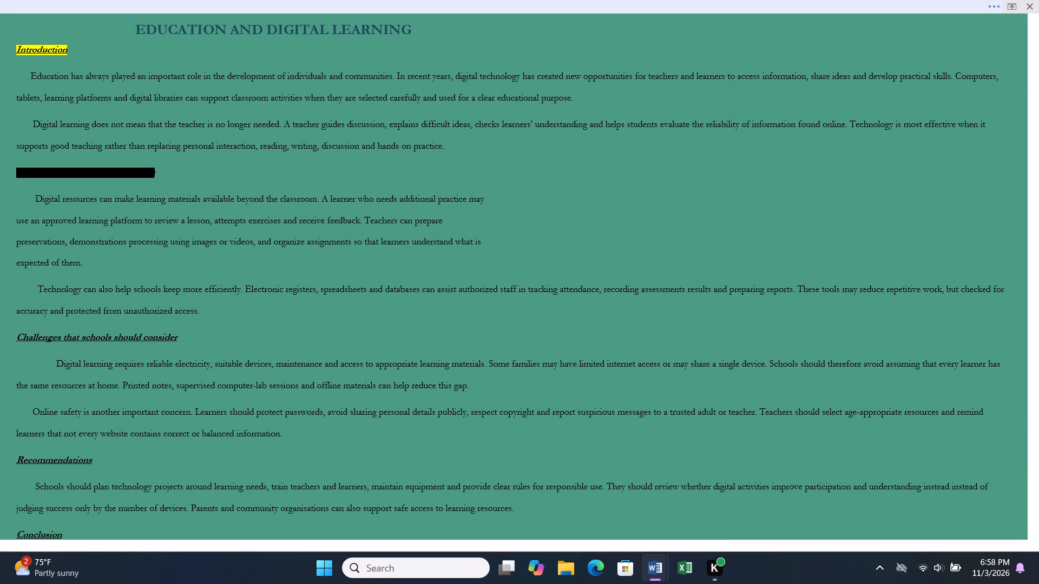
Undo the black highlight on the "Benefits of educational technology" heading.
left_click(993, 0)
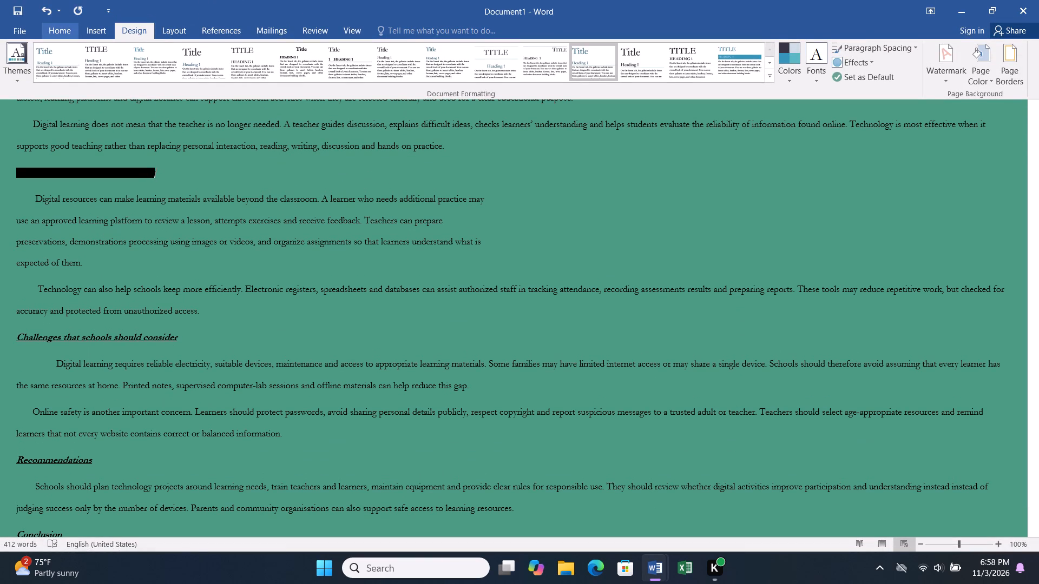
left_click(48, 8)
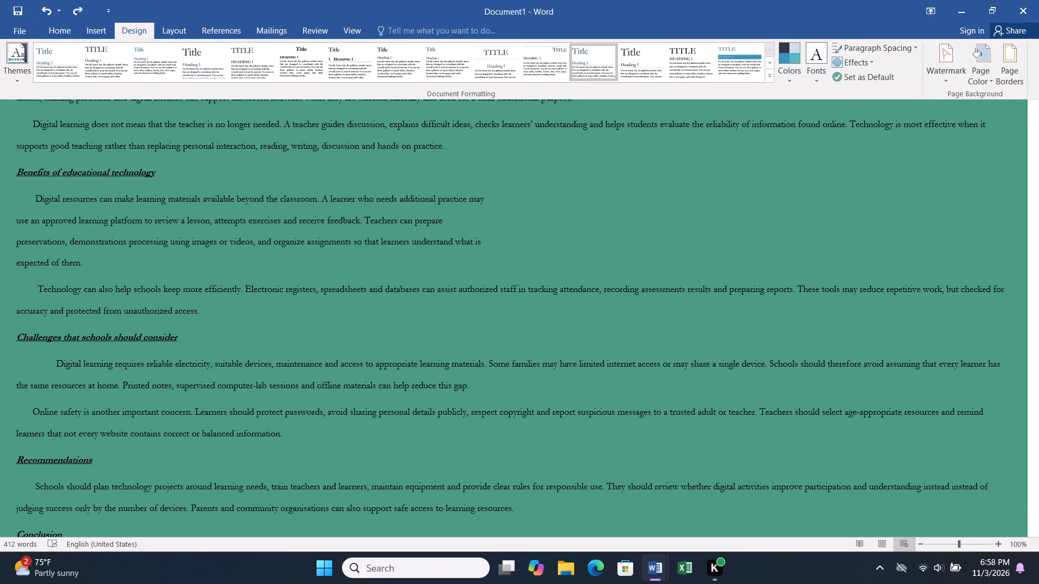
Highlight the "Benefits of educational technology" heading in yellow.
right_click(103, 176)
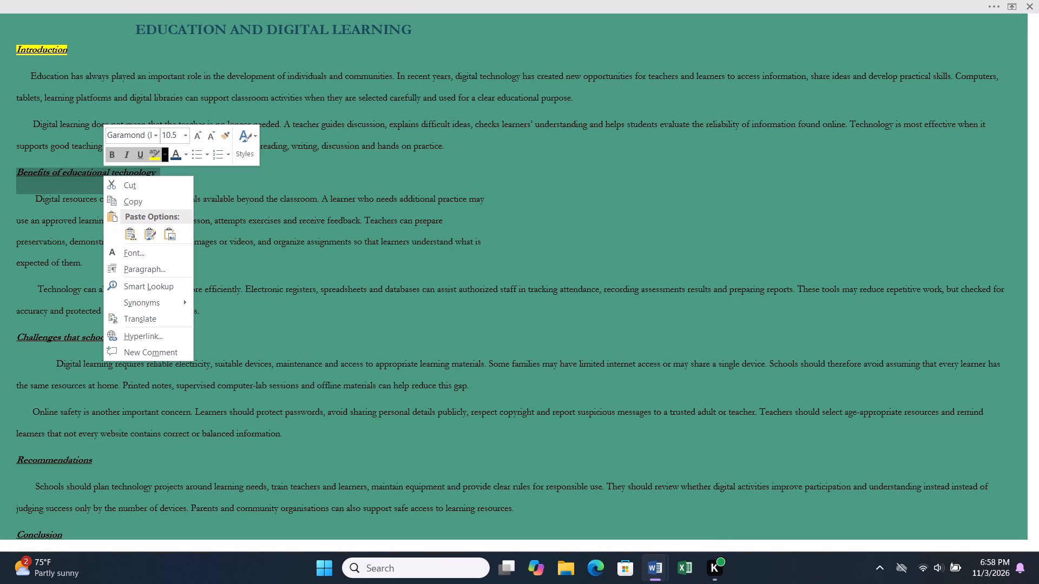
left_click(163, 152)
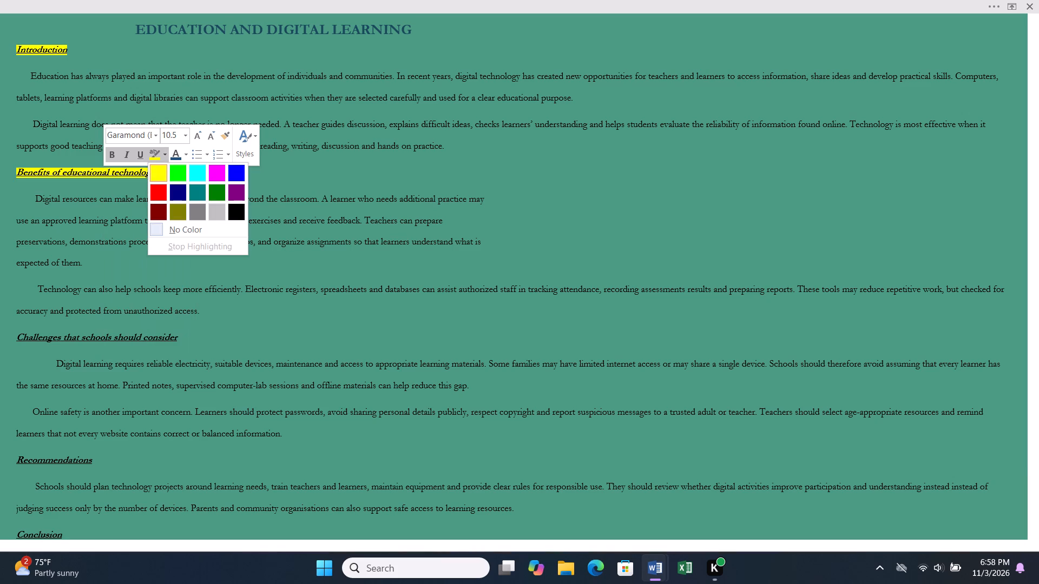
left_click(157, 175)
Highlight the "Challenges that schools should consider" heading in yellow.
scroll(187, 192, "down", 3)
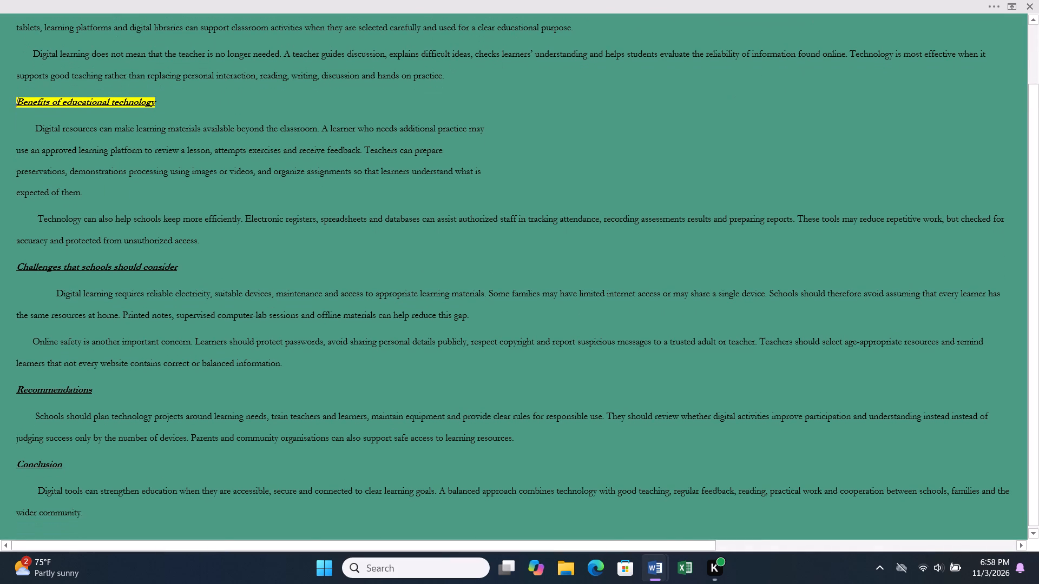
left_click_drag(180, 264, 101, 249)
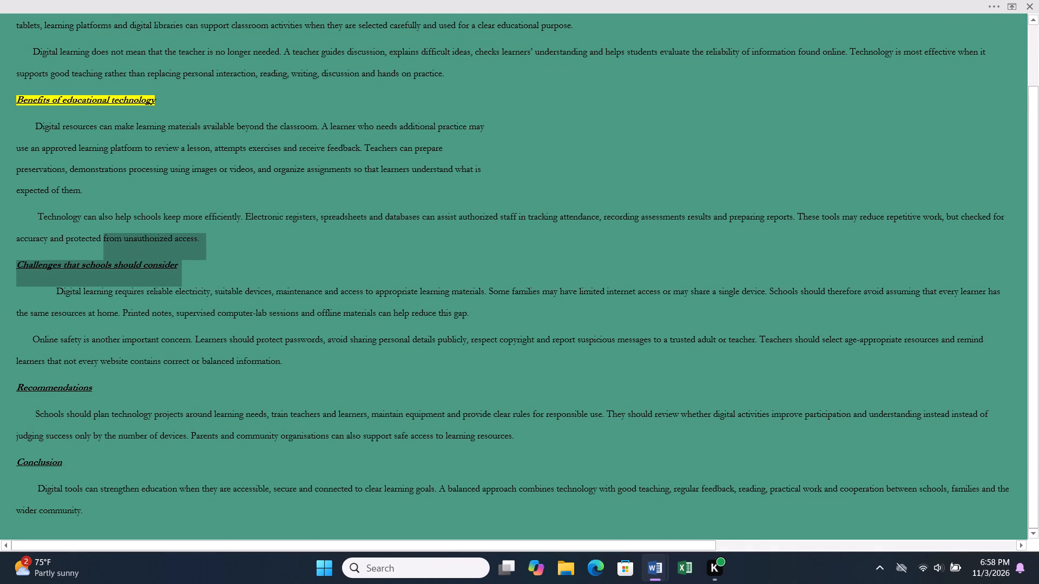
left_click_drag(101, 249, 50, 270)
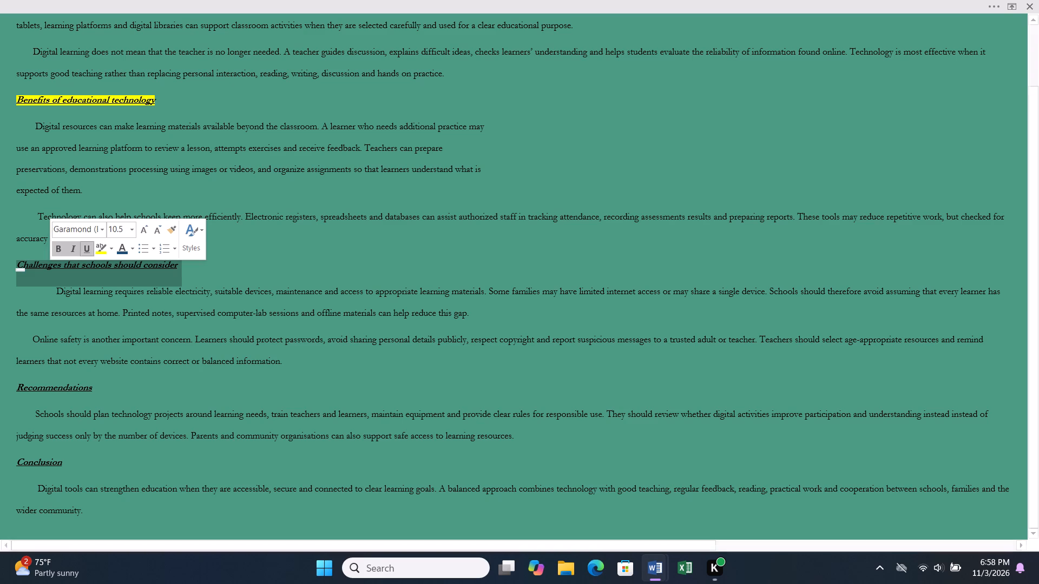
left_click(109, 245)
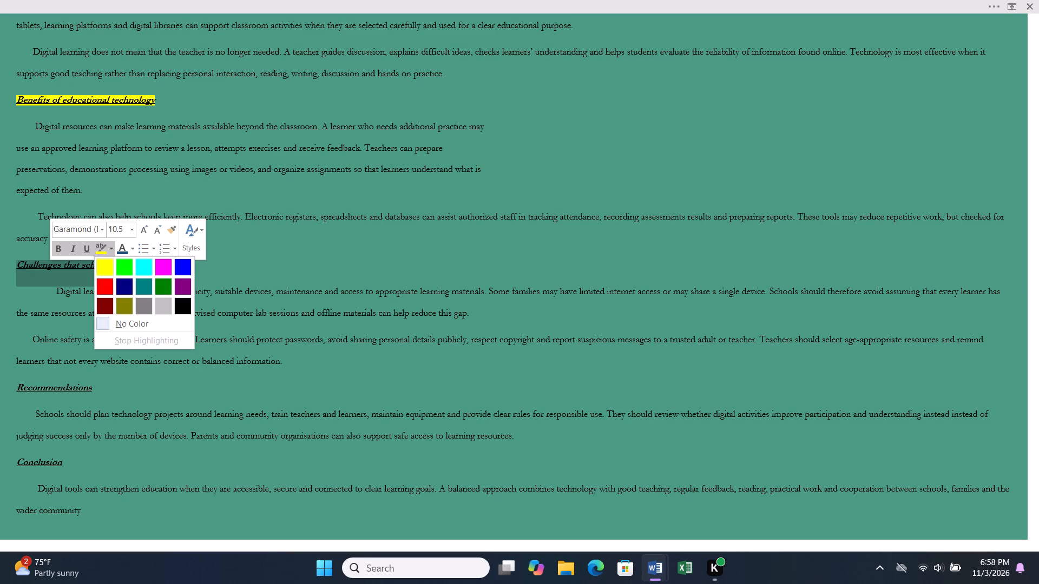
left_click(104, 267)
Highlight the "Recommendations" heading in yellow.
scroll(253, 189, "down", 2)
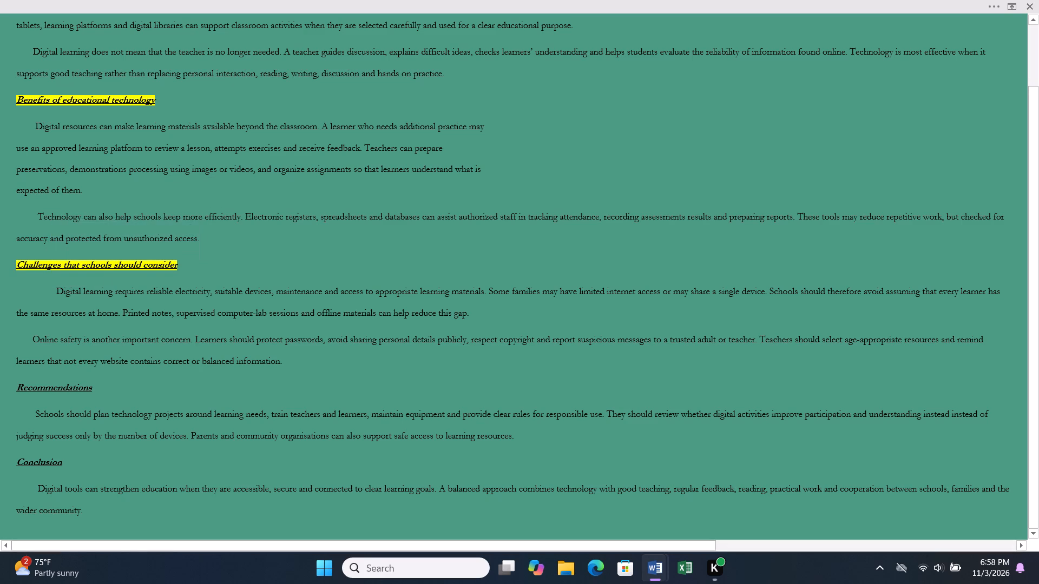
scroll(254, 193, "down", 1)
scroll(276, 241, "down", 2)
left_click_drag(96, 391, 95, 391)
left_click_drag(95, 391, 19, 384)
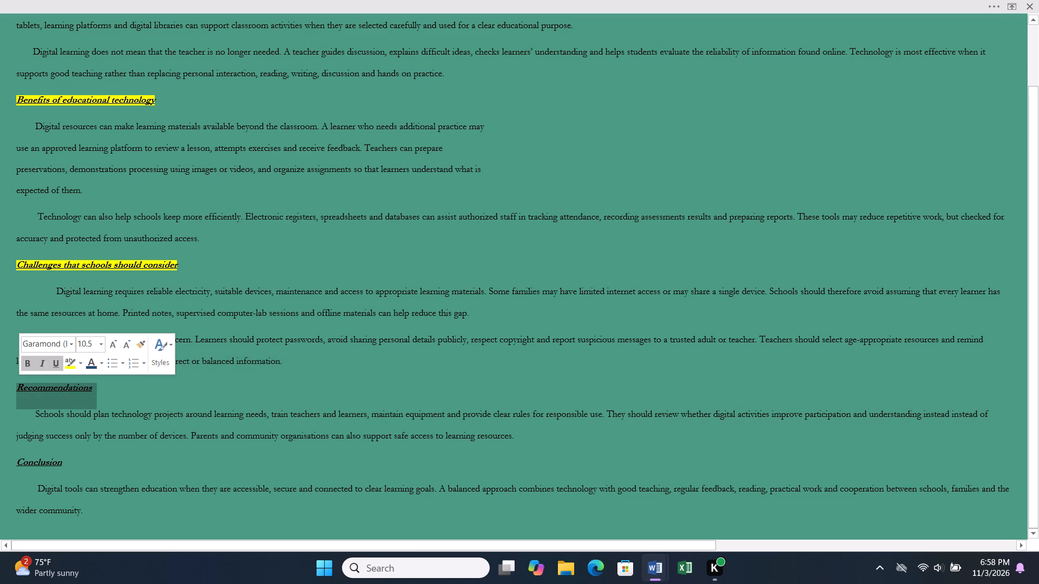
left_click(82, 363)
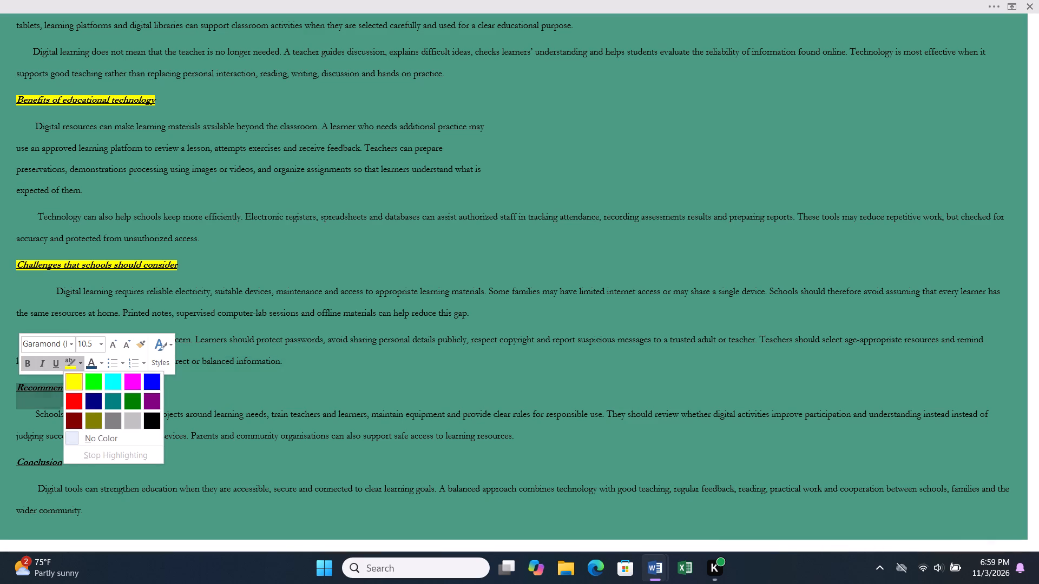
left_click(77, 379)
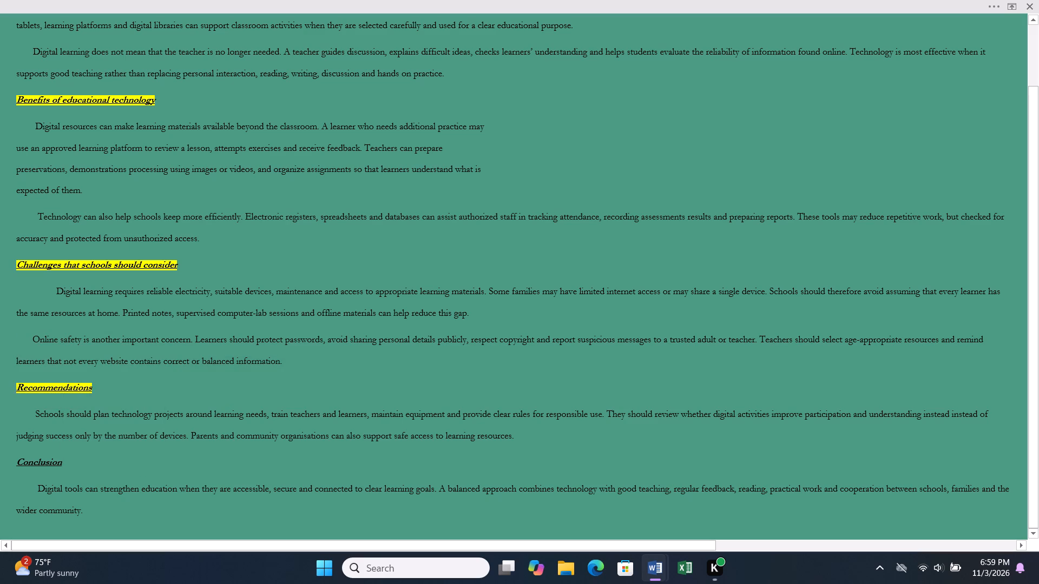
Highlight the "Conclusion" heading in yellow.
left_click_drag(68, 463, 47, 461)
left_click_drag(47, 461, 16, 460)
left_click(71, 441)
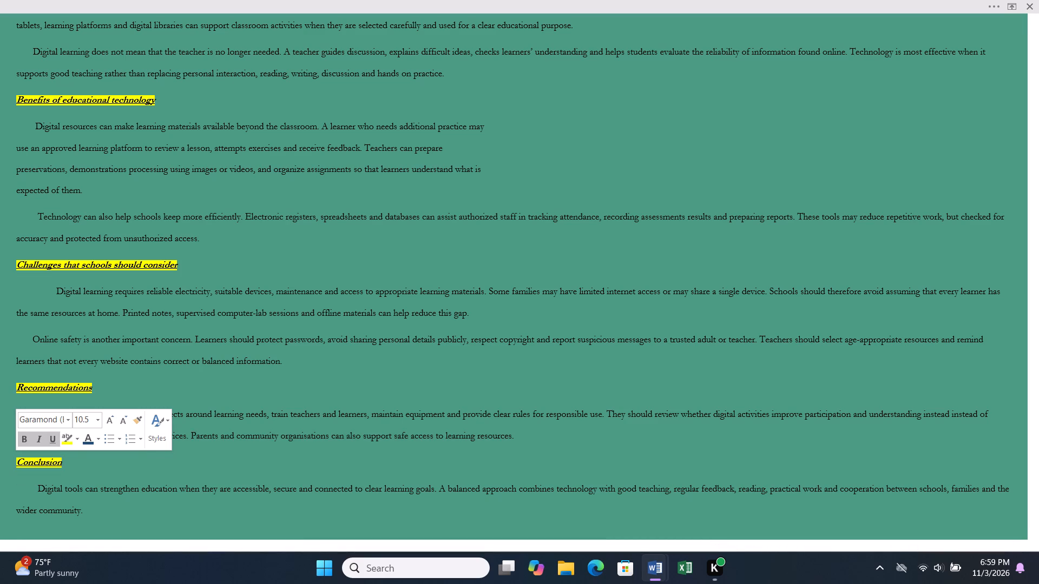
Highlight the document title "EDUCATION AND DIGITAL LEARNING" in pink (magenta).
scroll(224, 322, "up", 2)
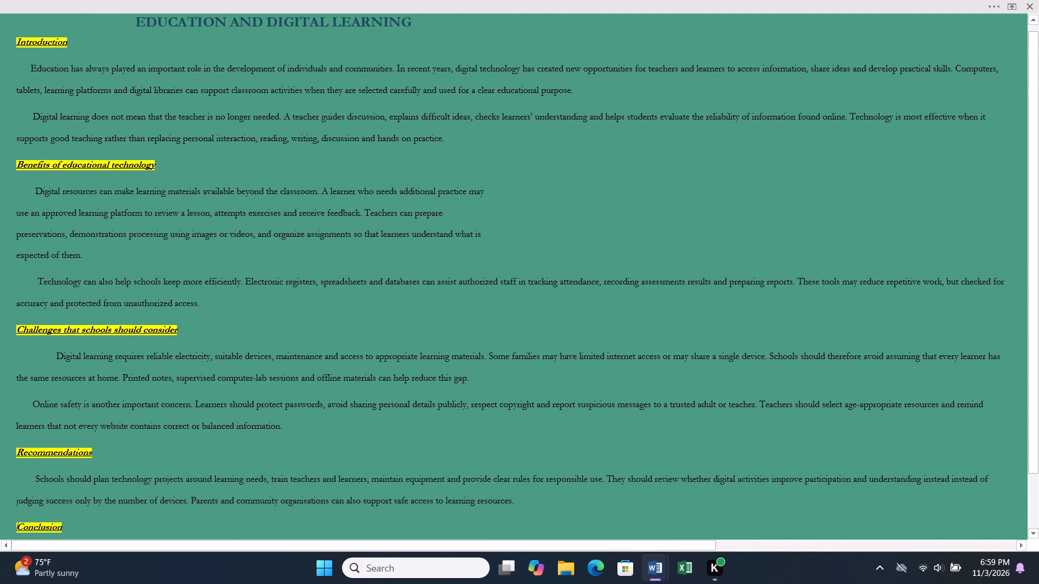
scroll(229, 315, "up", 7)
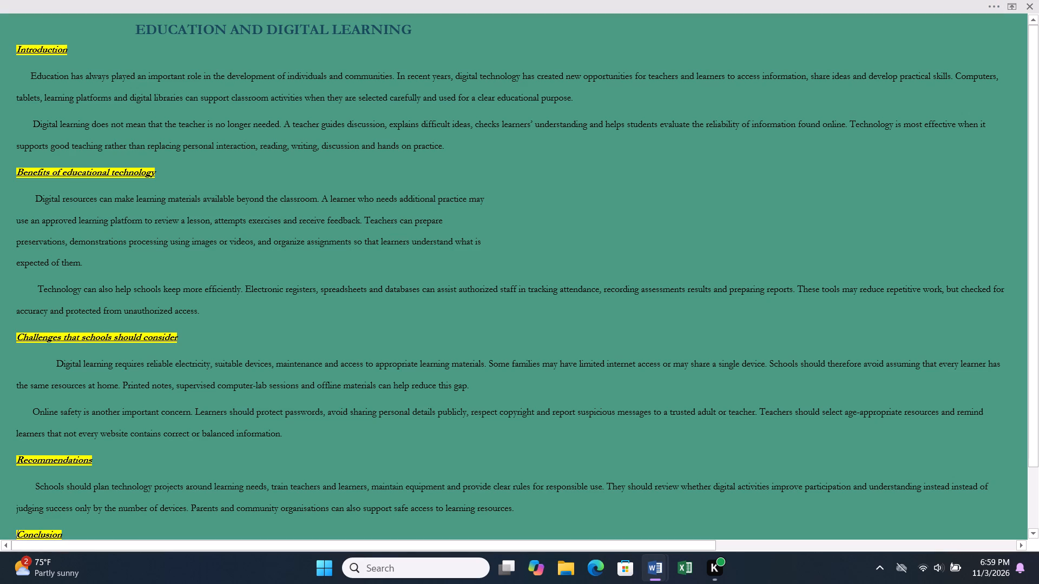
left_click_drag(133, 26, 328, 16)
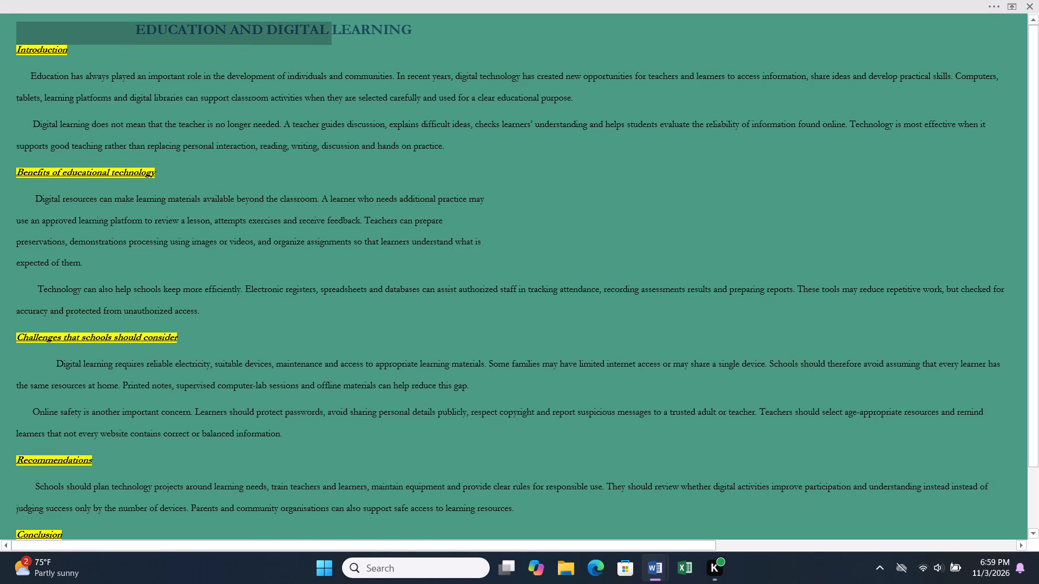
left_click_drag(328, 16, 360, 14)
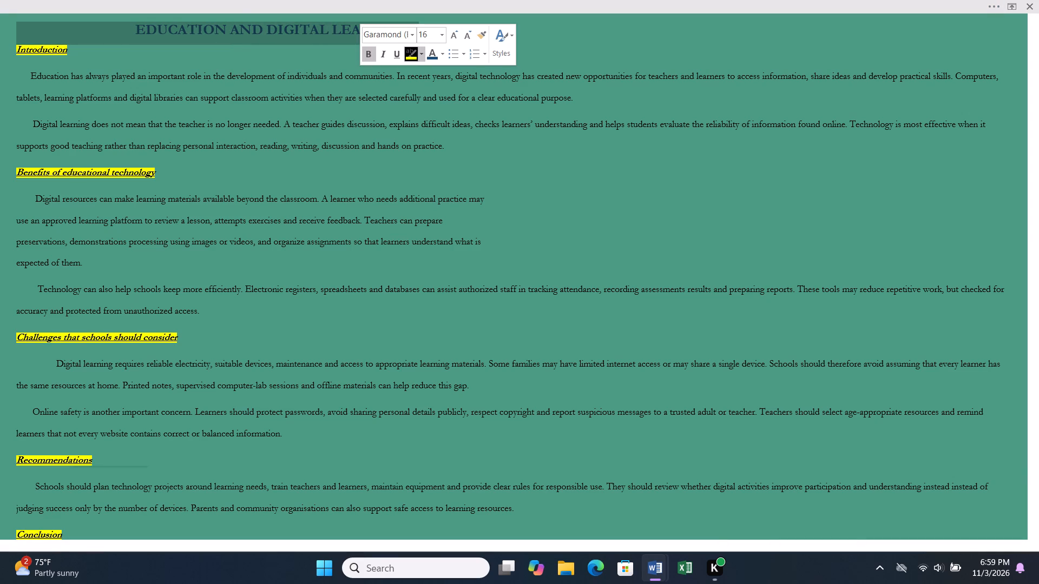
left_click(421, 49)
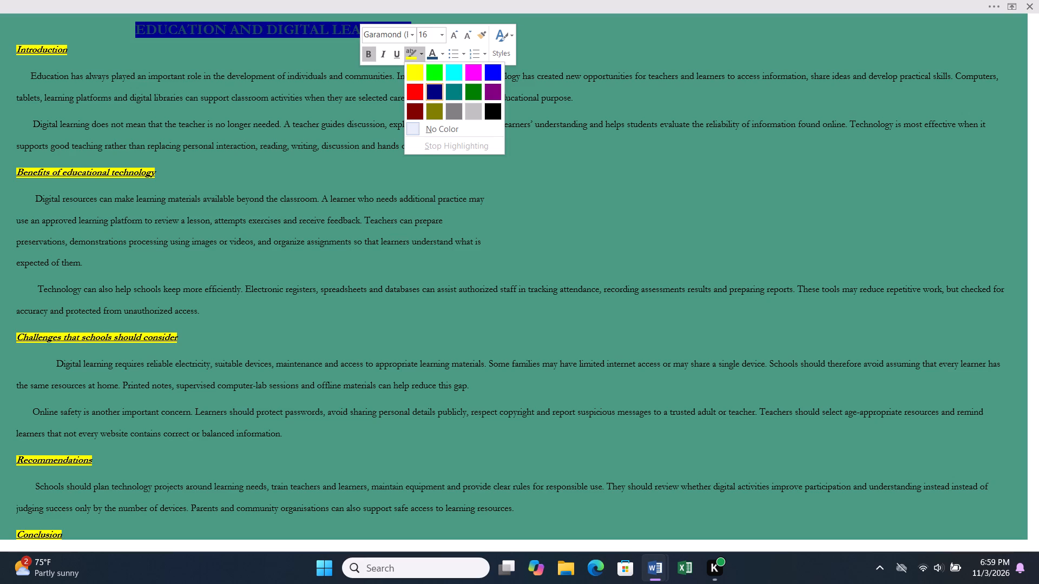
left_click(472, 70)
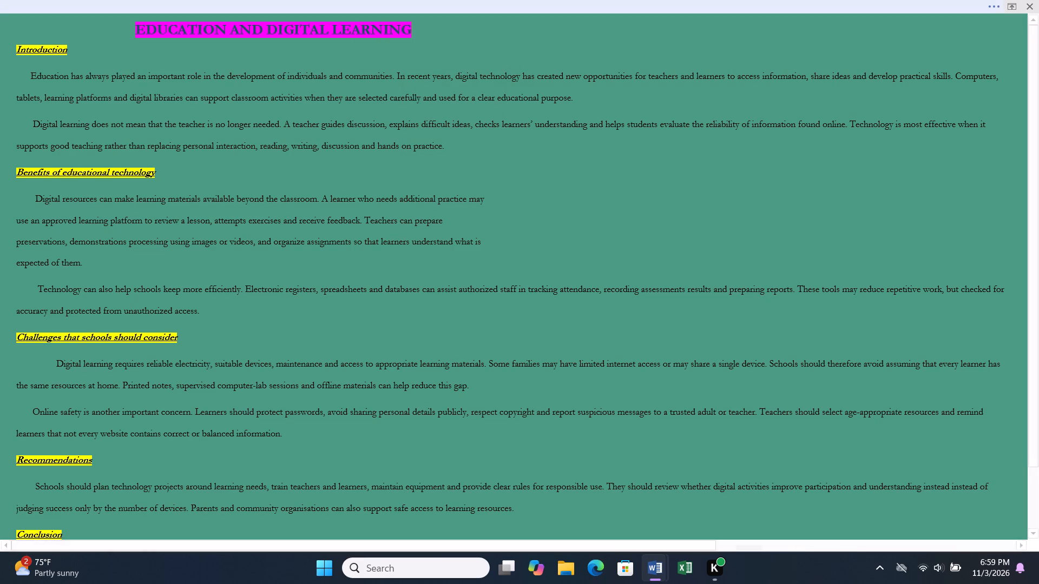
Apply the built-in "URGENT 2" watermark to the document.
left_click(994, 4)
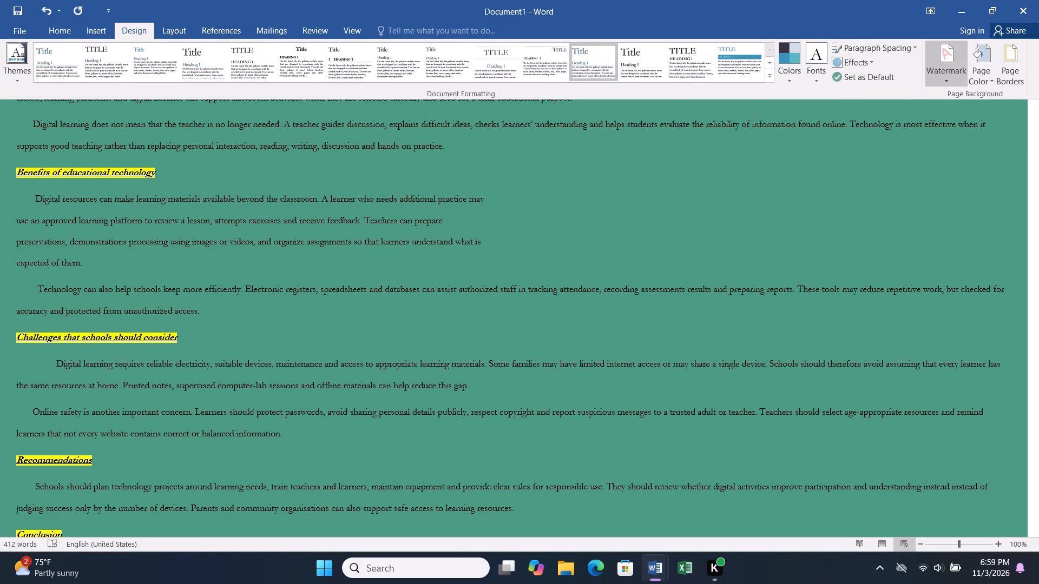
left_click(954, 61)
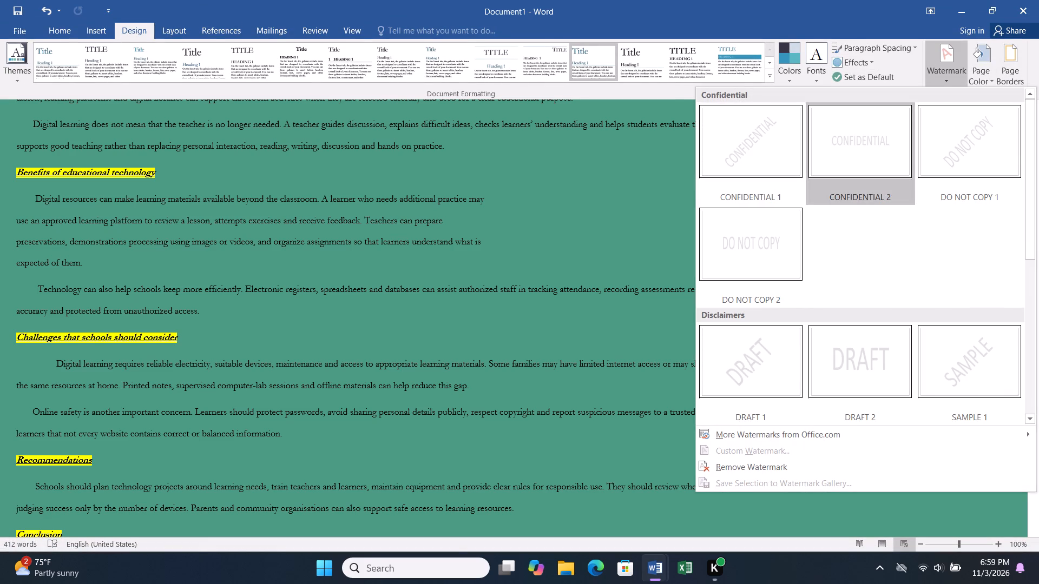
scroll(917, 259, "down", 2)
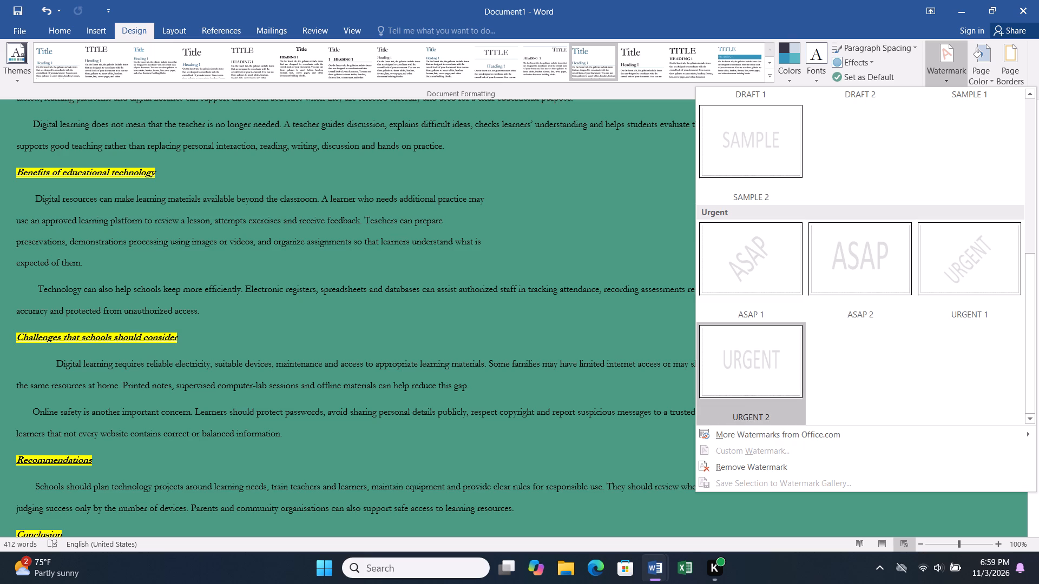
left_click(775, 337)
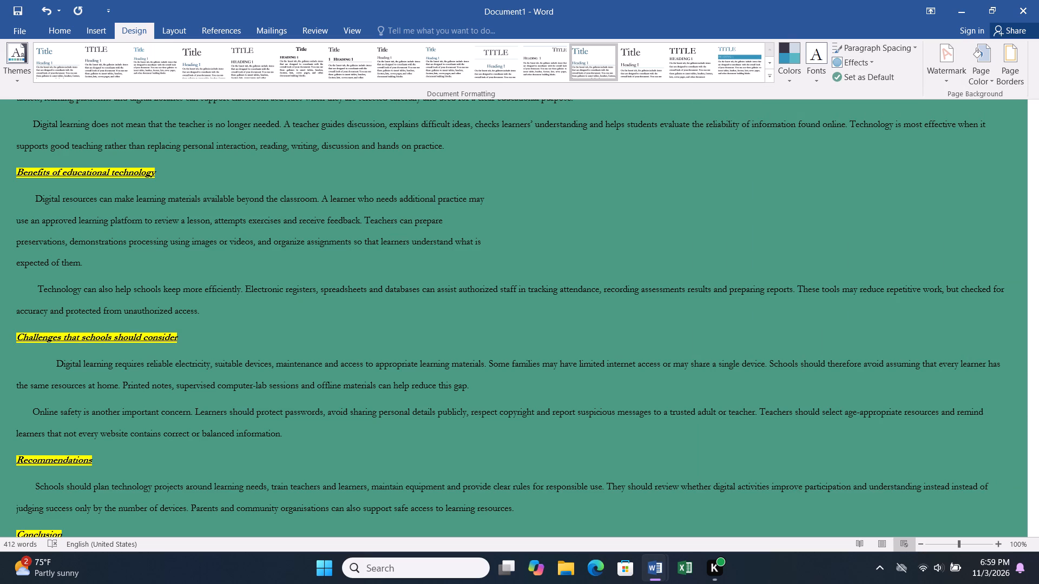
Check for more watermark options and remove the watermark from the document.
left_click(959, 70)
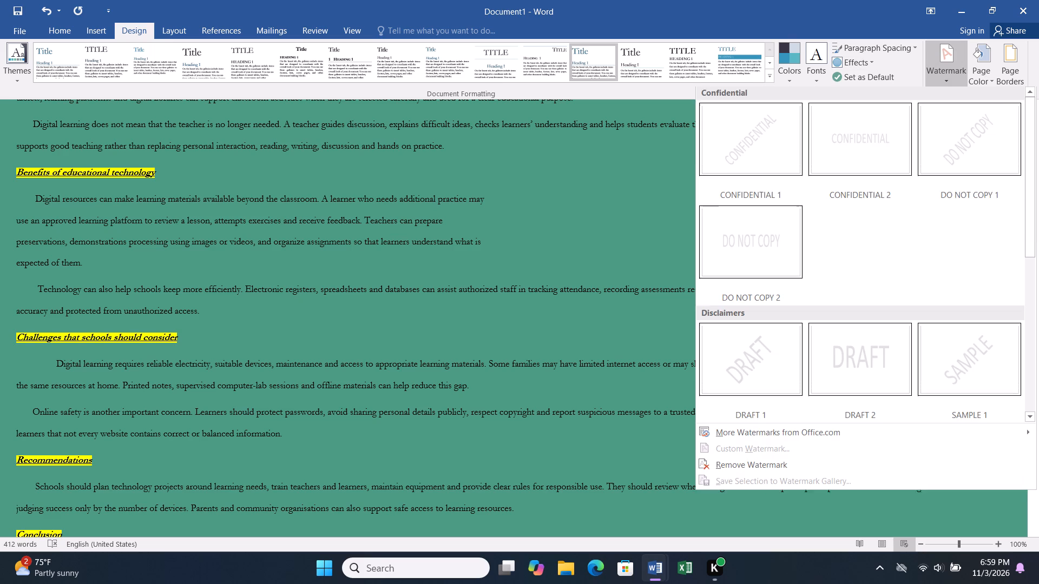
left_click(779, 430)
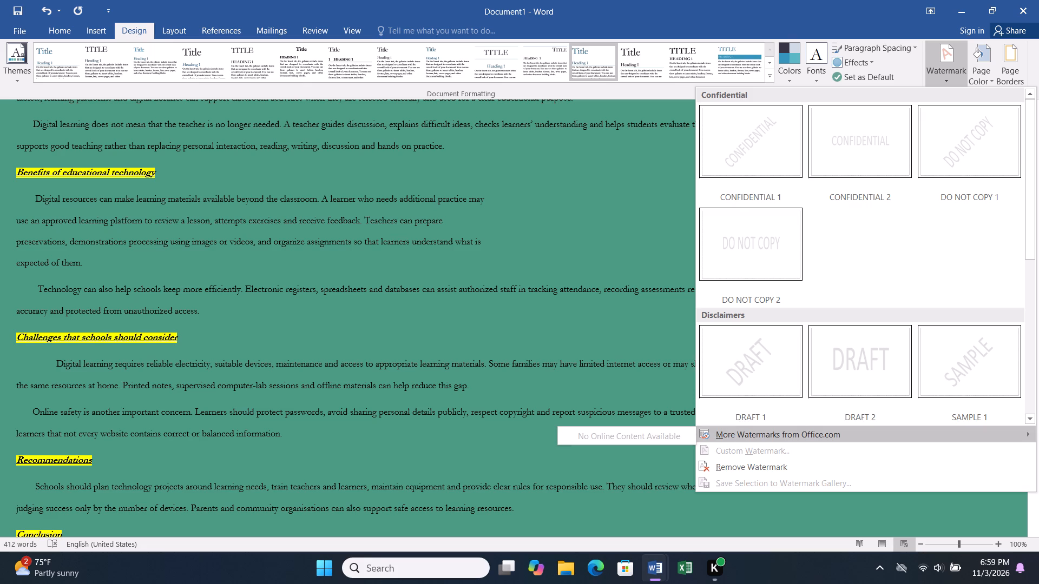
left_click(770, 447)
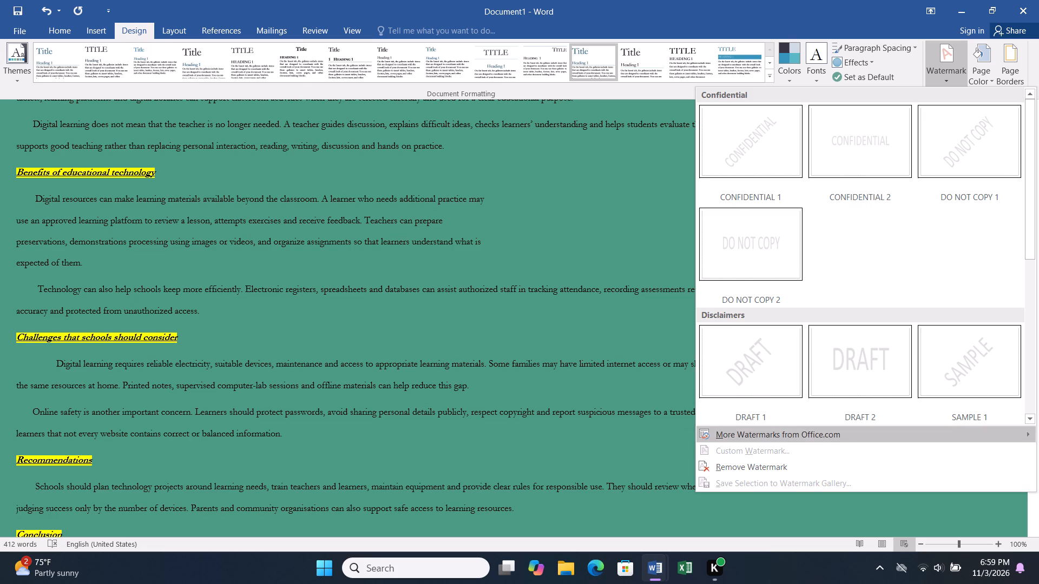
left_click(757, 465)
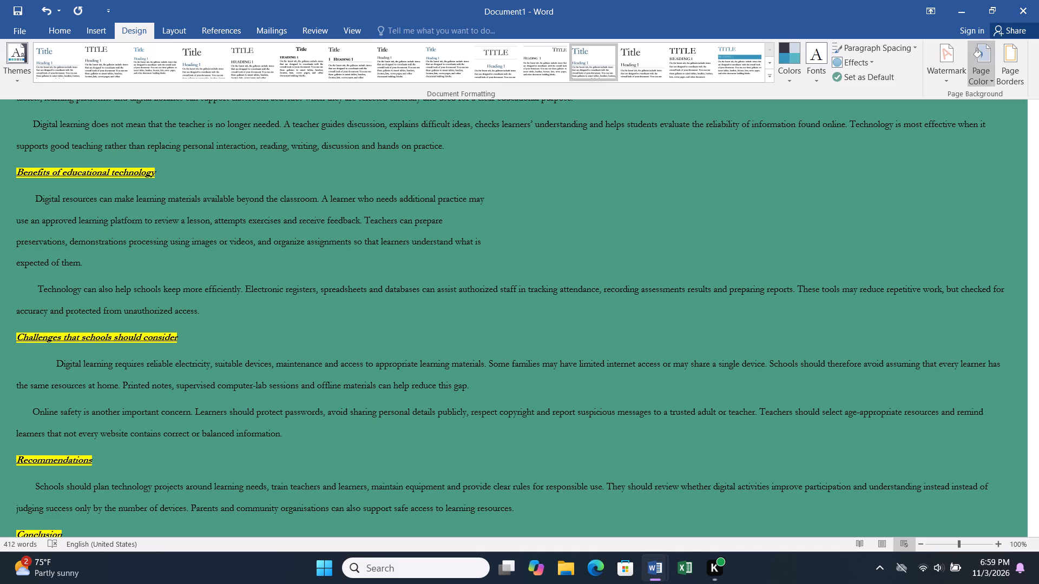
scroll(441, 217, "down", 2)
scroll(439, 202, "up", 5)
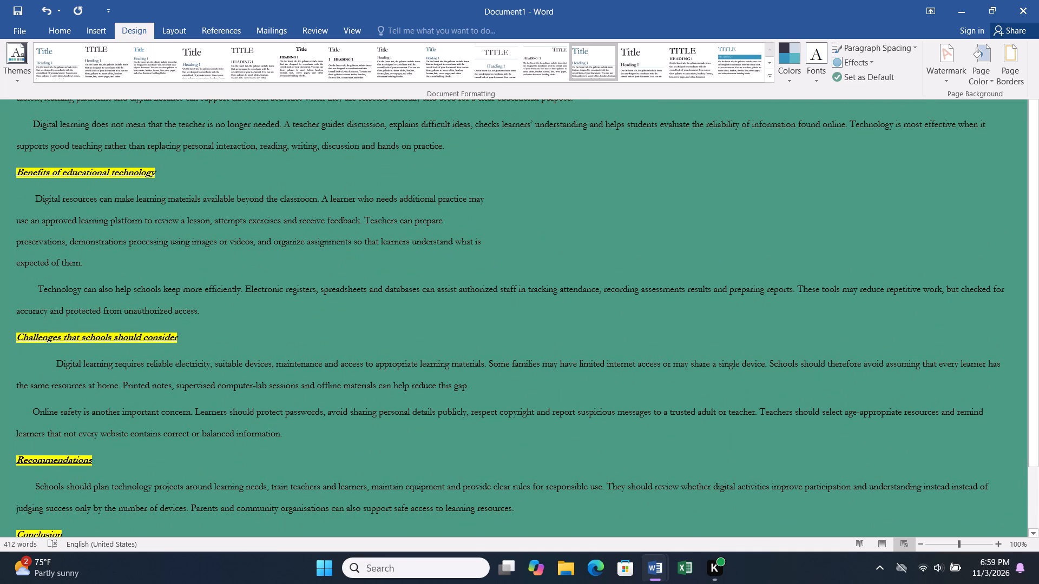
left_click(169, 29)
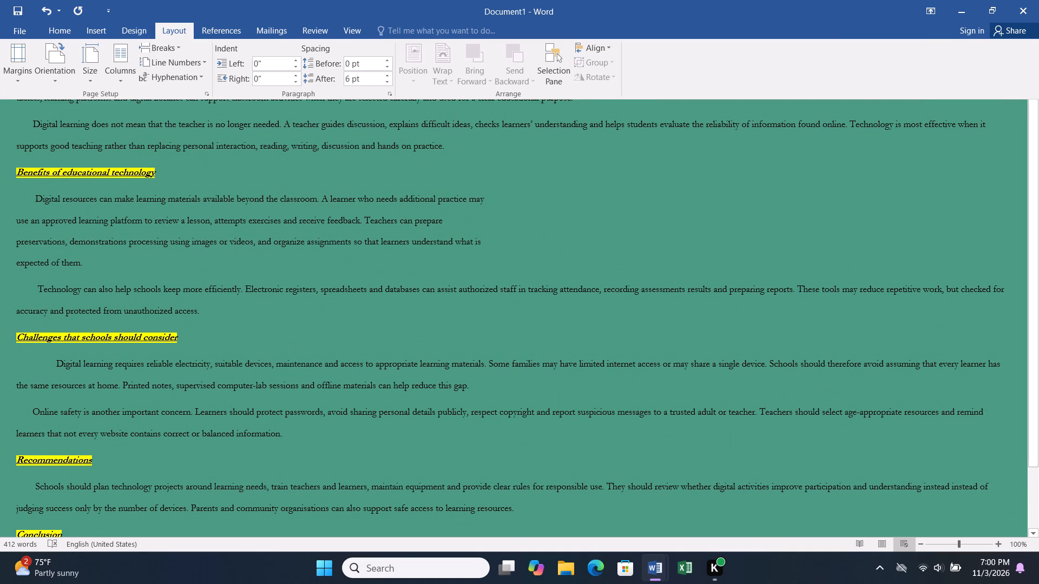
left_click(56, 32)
Save the file in the Documents folder as a Word Document named "EDUCATION AND DIGITAL LEARNING".
left_click(32, 27)
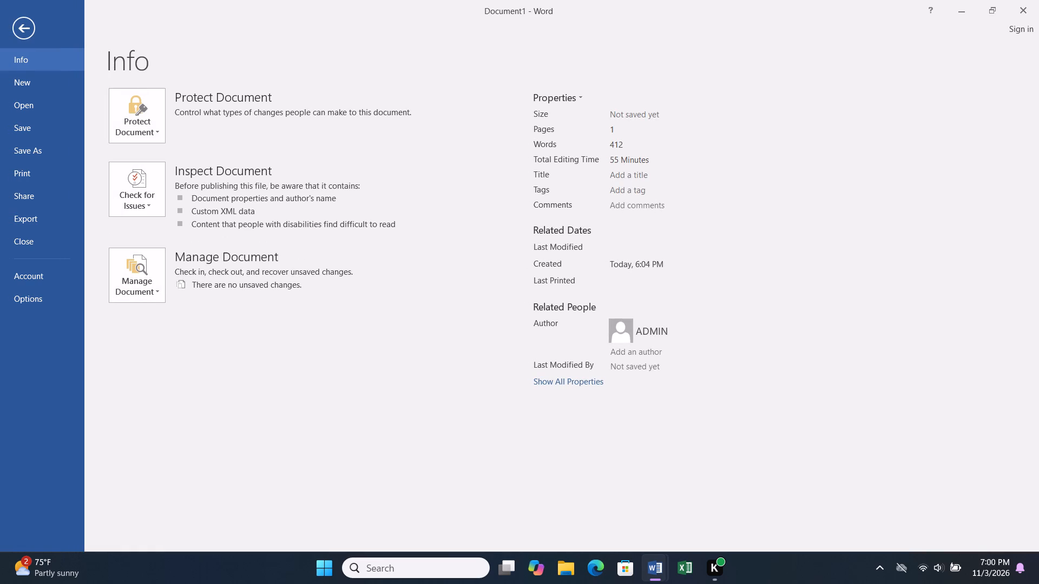
left_click(35, 133)
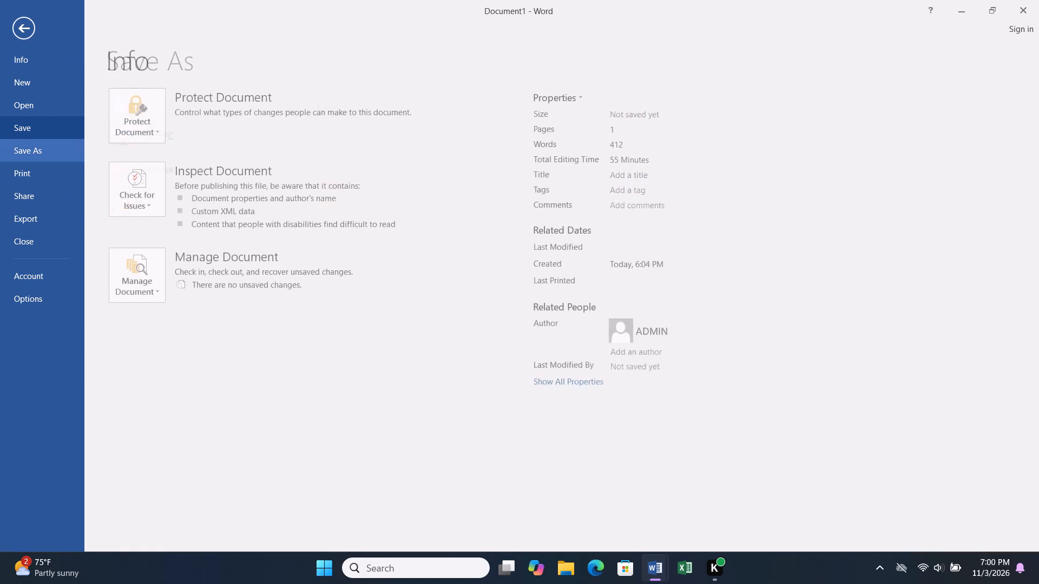
left_click(34, 149)
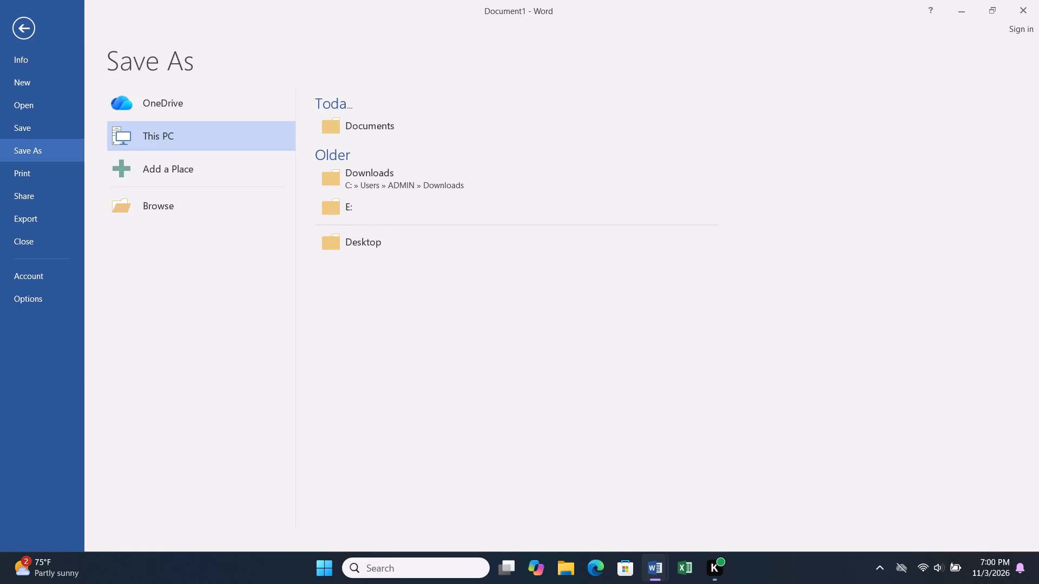
left_click(360, 118)
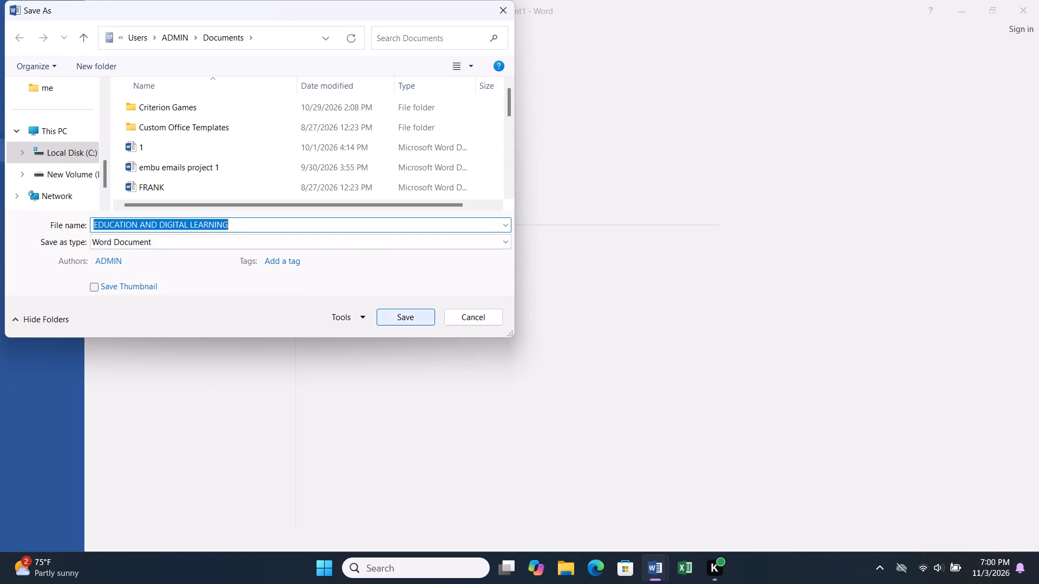
left_click(420, 317)
Set the ribbon display to show tabs and commands all the time.
scroll(418, 165, "up", 2)
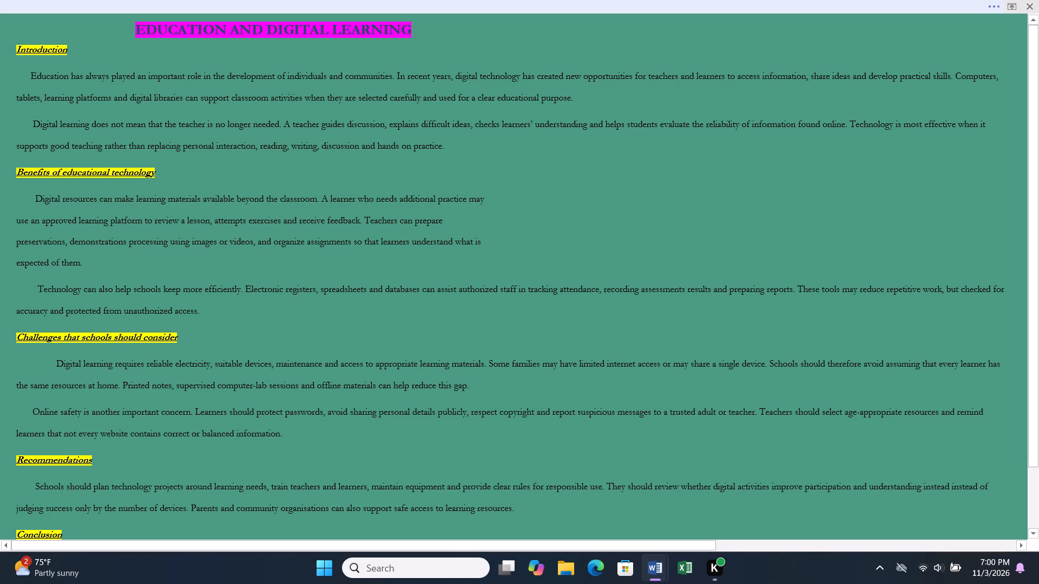
left_click(1014, 8)
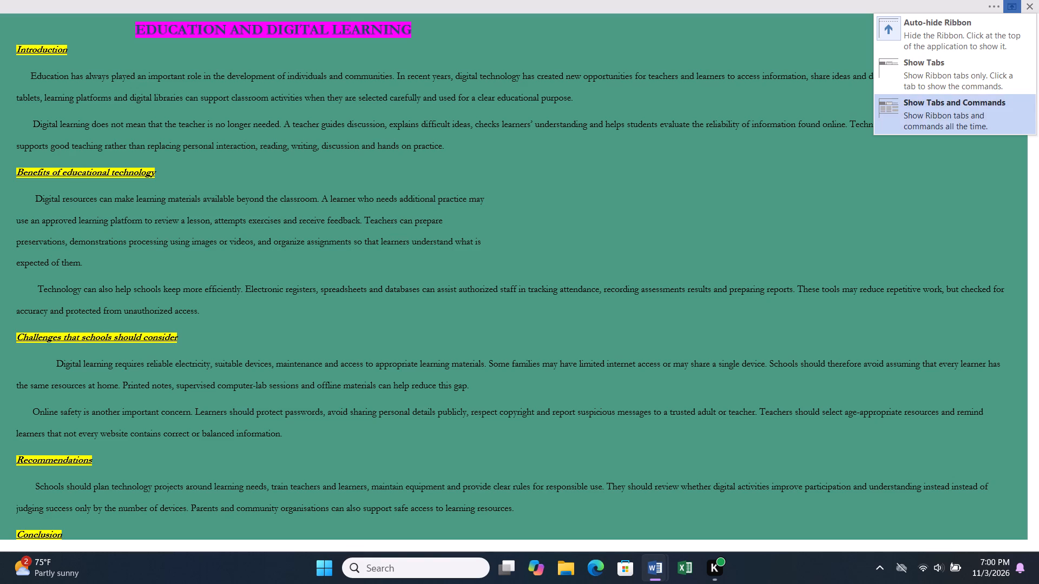
left_click(906, 118)
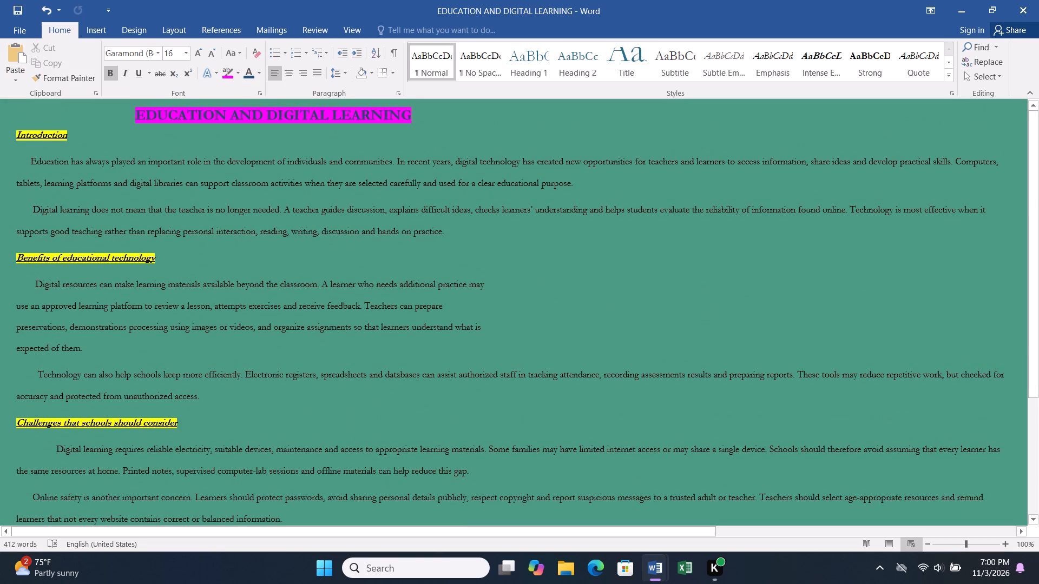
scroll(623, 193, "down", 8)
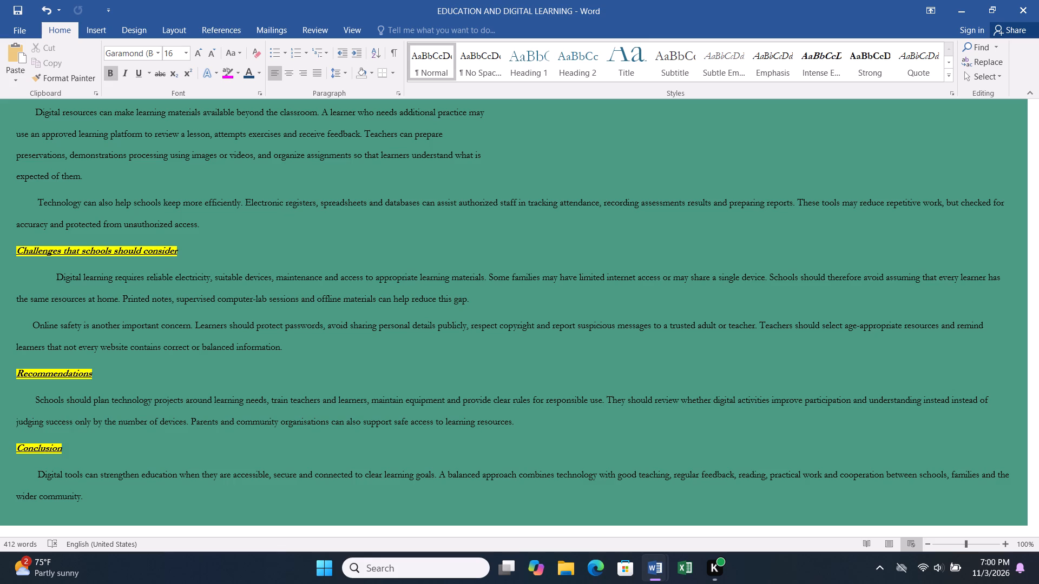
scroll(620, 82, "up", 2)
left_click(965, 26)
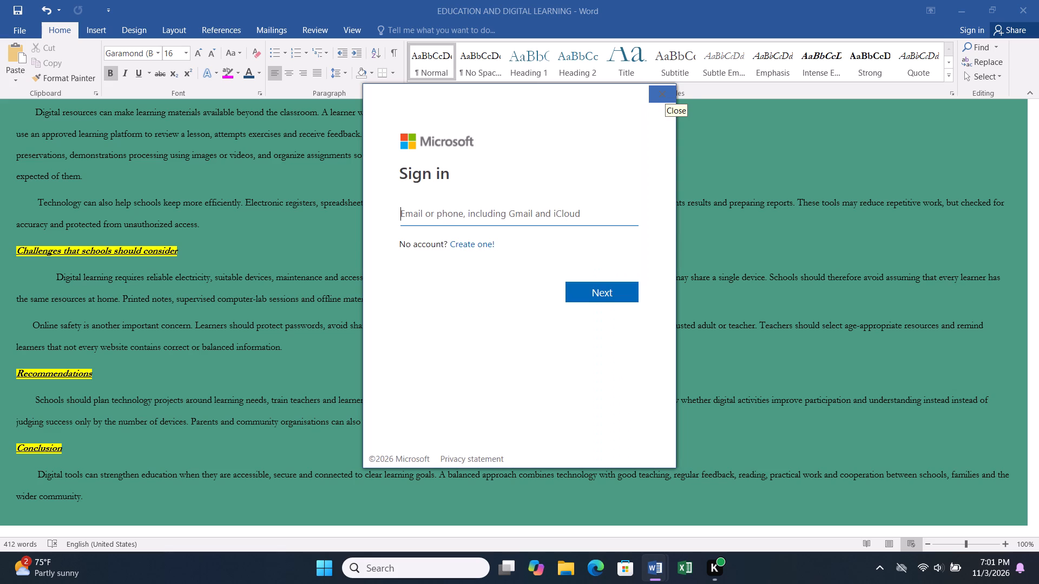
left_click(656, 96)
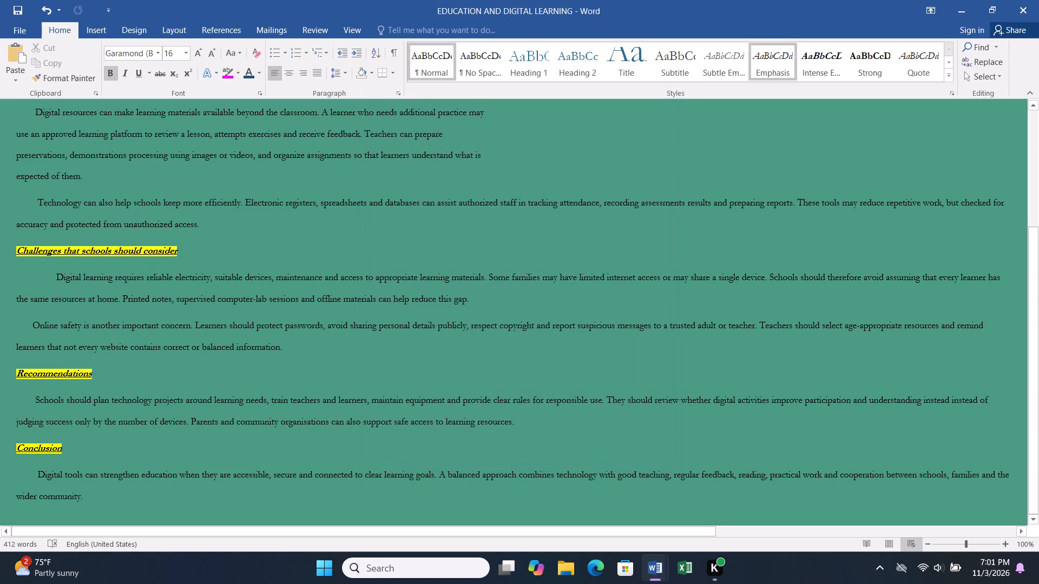
Search the document for "education" and look through the matches in the text.
left_click(972, 44)
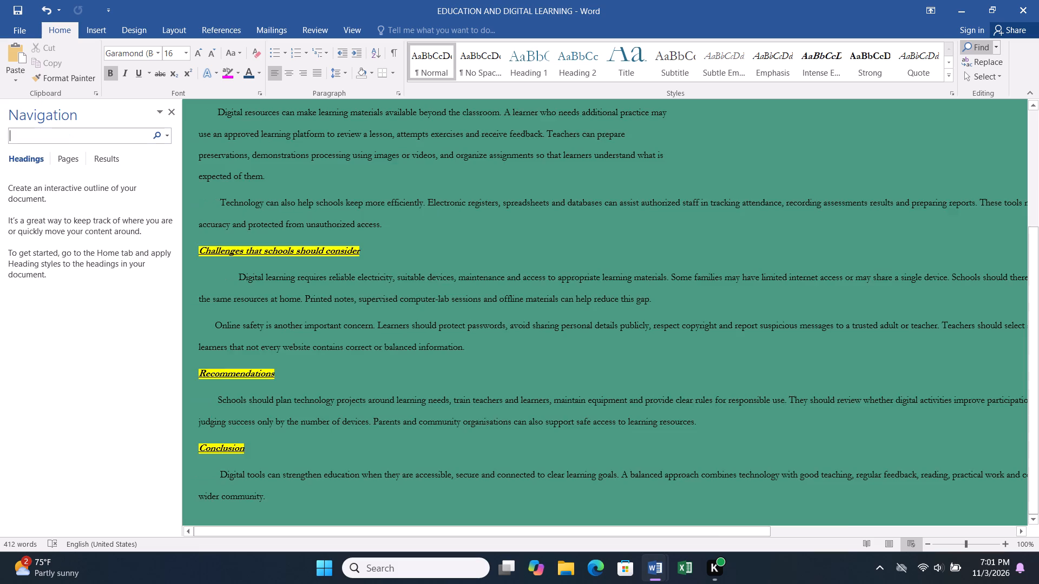
type("education")
key("Return")
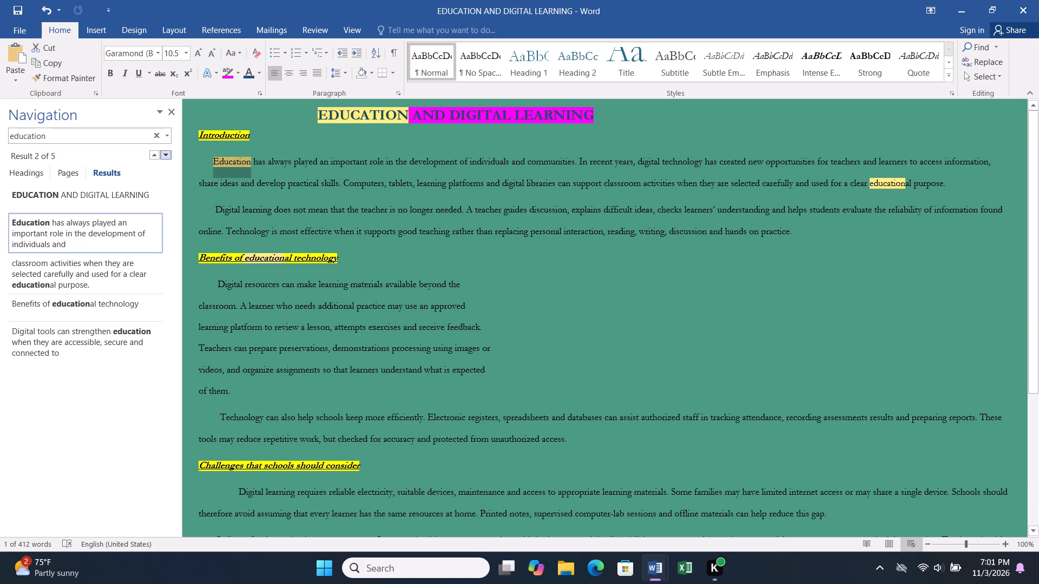
scroll(363, 253, "down", 3)
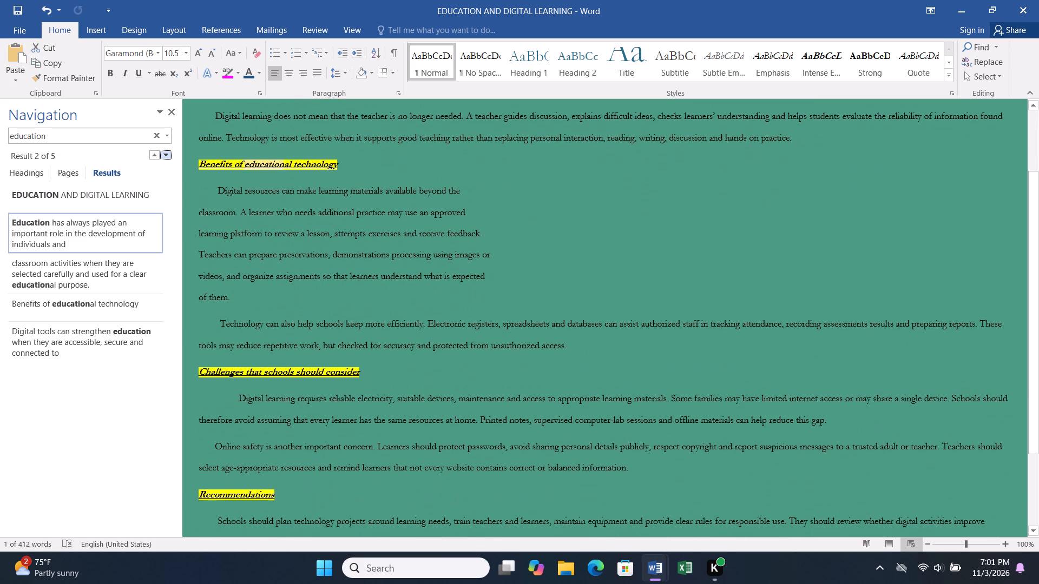
scroll(365, 243, "down", 9)
scroll(366, 225, "up", 4)
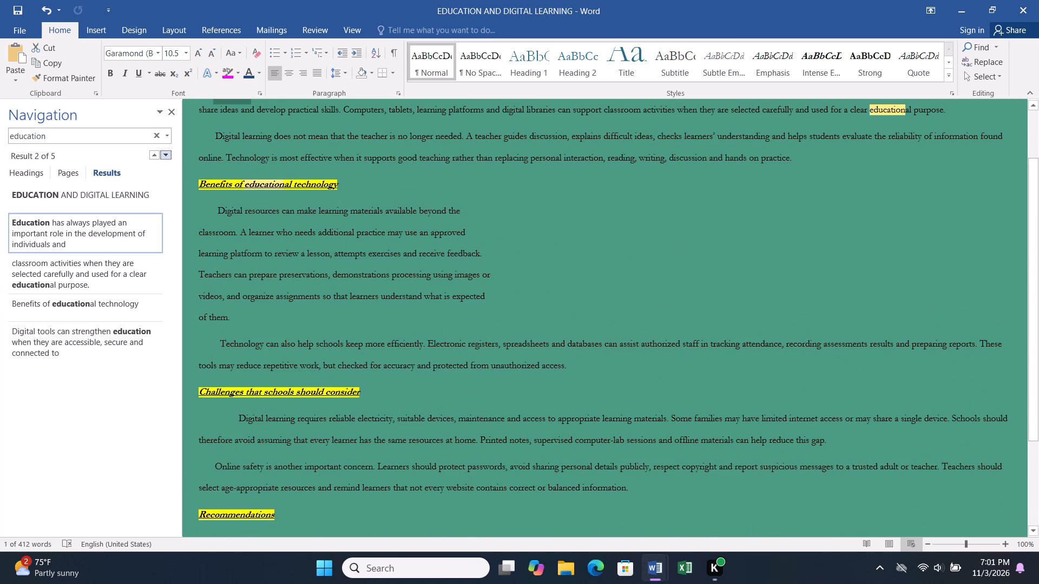
scroll(353, 211, "up", 3)
scroll(354, 210, "down", 1)
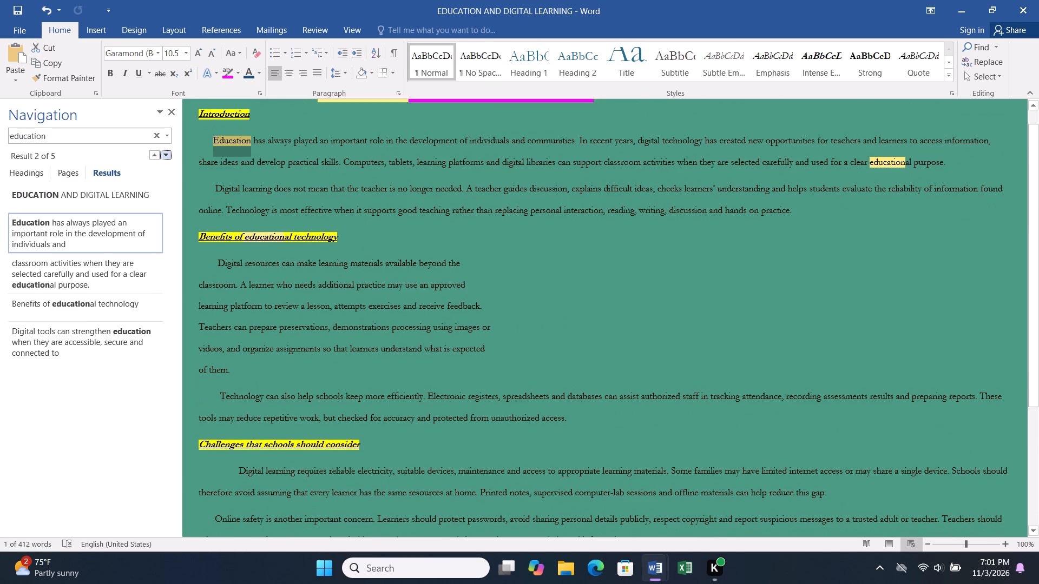
Look through the remaining "education" matches down to the Conclusion and view the pages that contain them.
scroll(354, 210, "down", 9)
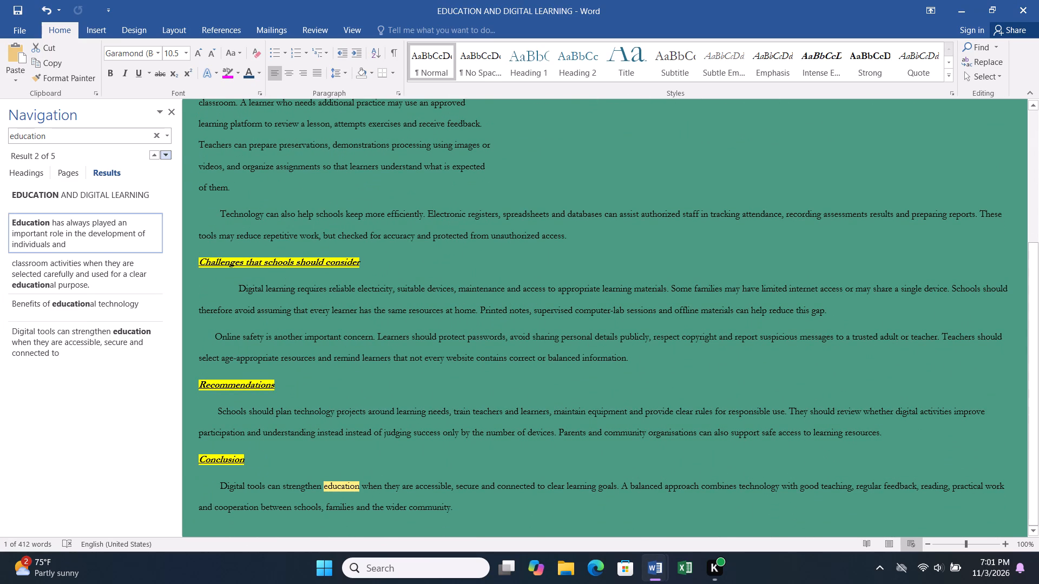
left_click(78, 175)
left_click(97, 170)
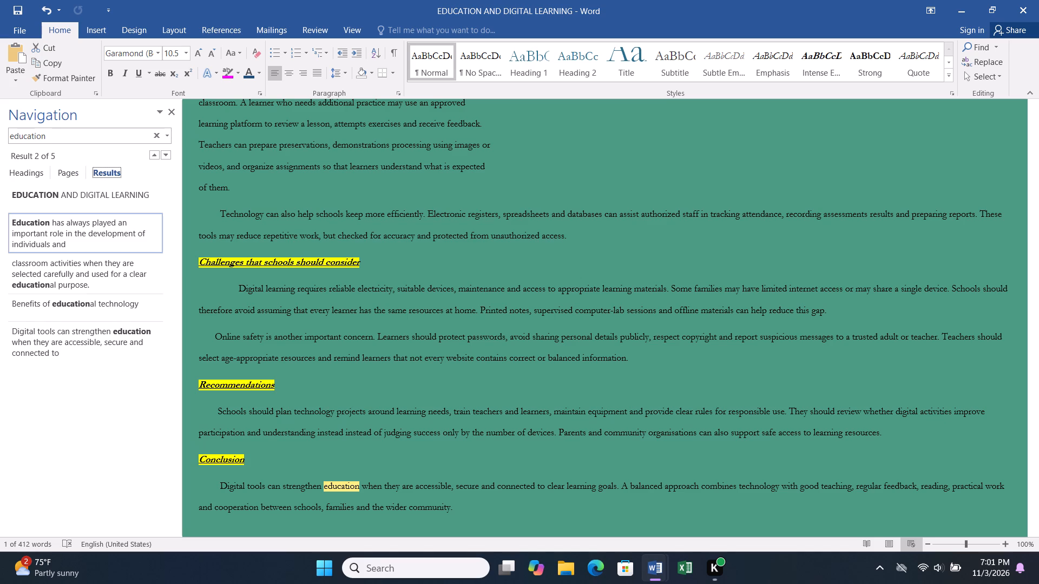
left_click(74, 176)
left_click(93, 321)
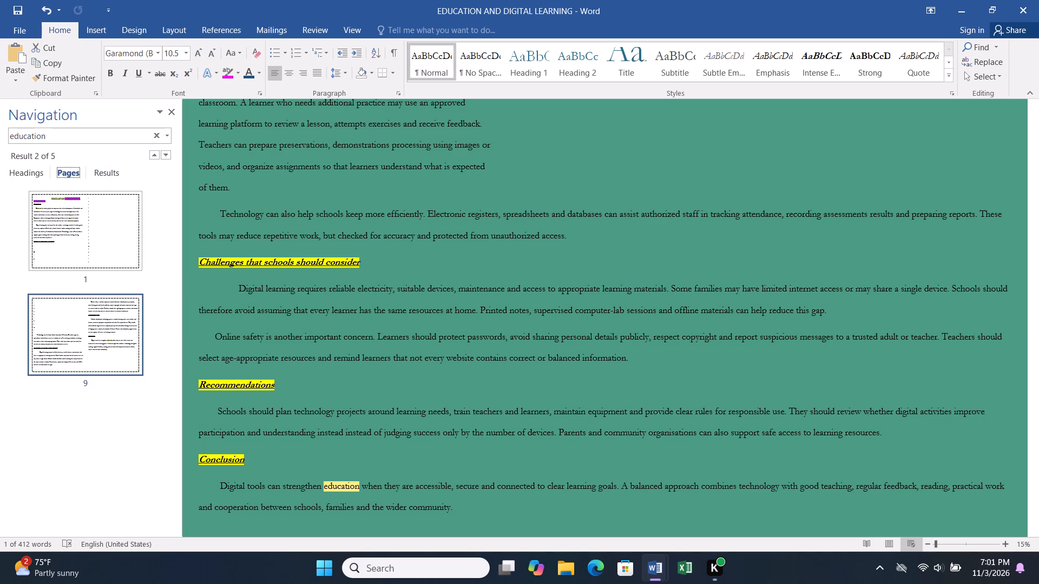
left_click(111, 243)
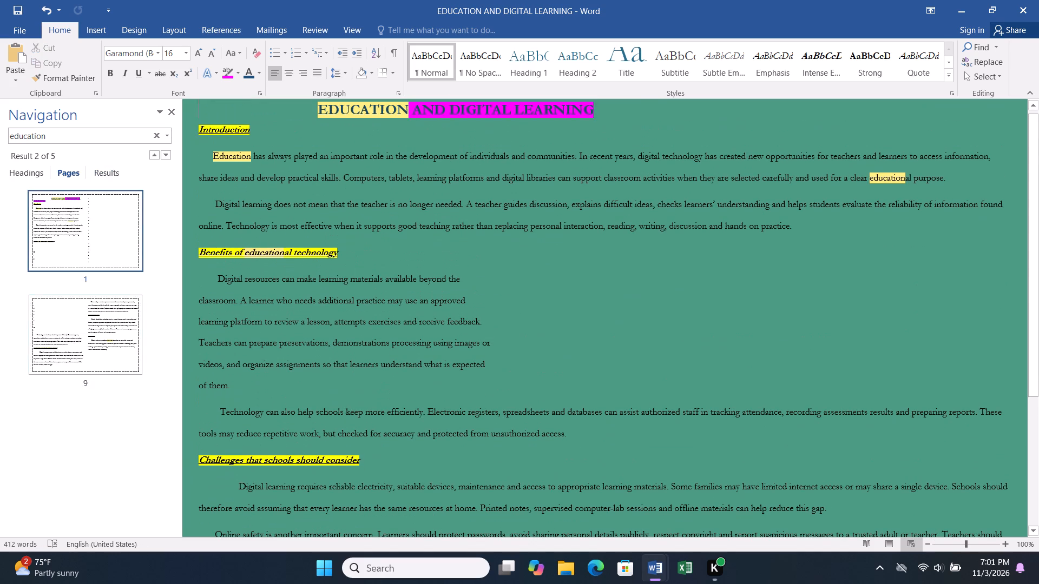
left_click(97, 304)
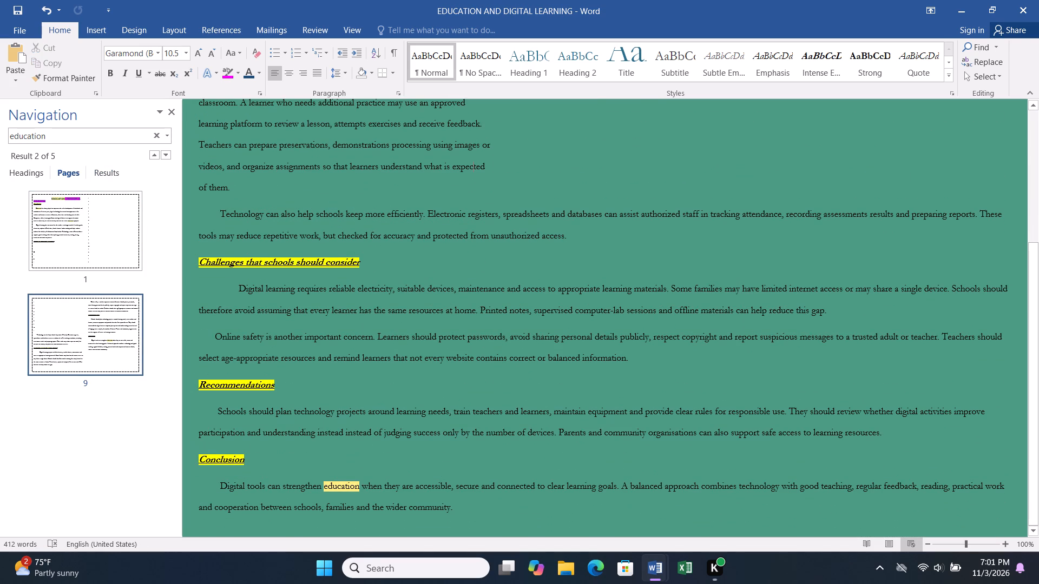
Search the document for the word "digital", followed by a search for "and".
left_click(140, 137)
key("BackSpace")
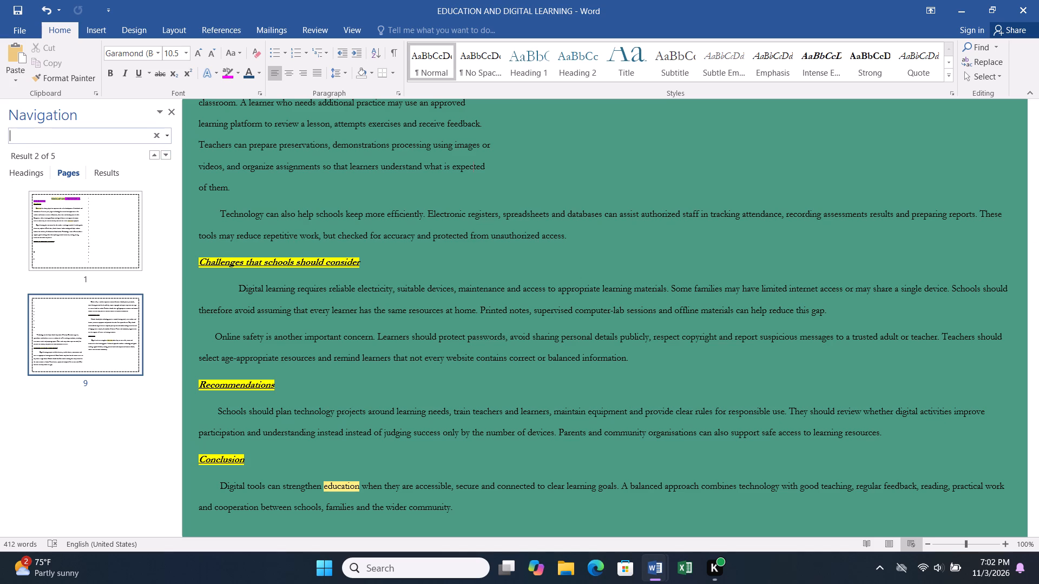
type("digital")
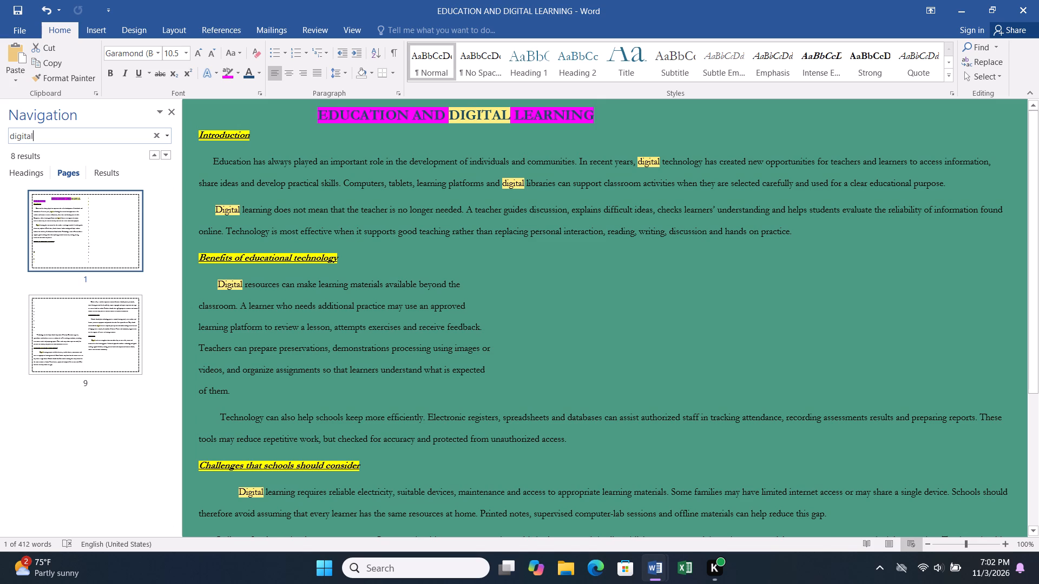
key("BackSpace")
key("BackSpace")
key("BackSpace")
key("BackSpace")
key("BackSpace")
key("BackSpace")
key("BackSpace")
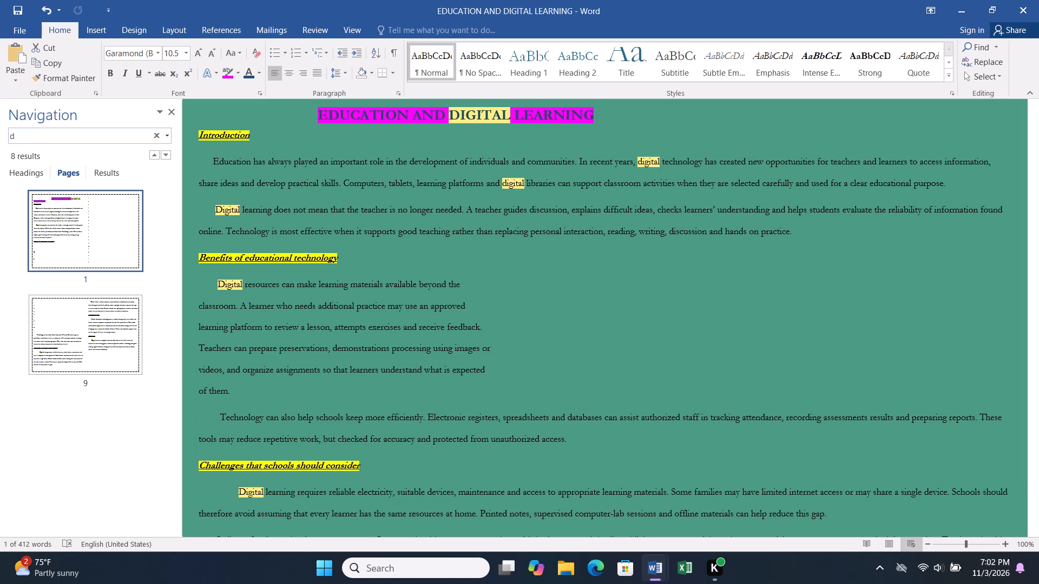
type("and")
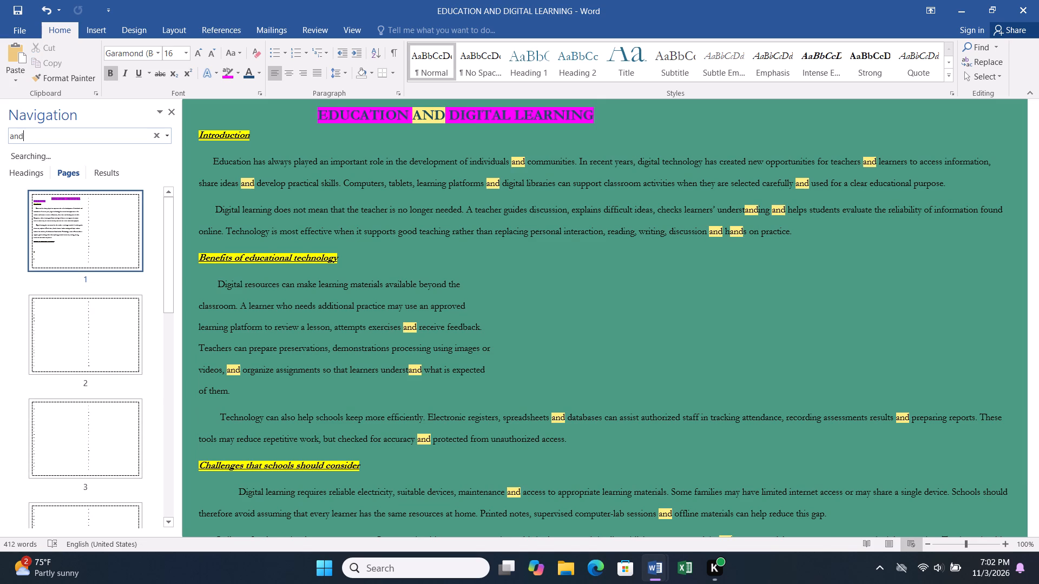
Search the document for "if", followed by a search for "or".
key("BackSpace")
key("BackSpace")
key("BackSpace")
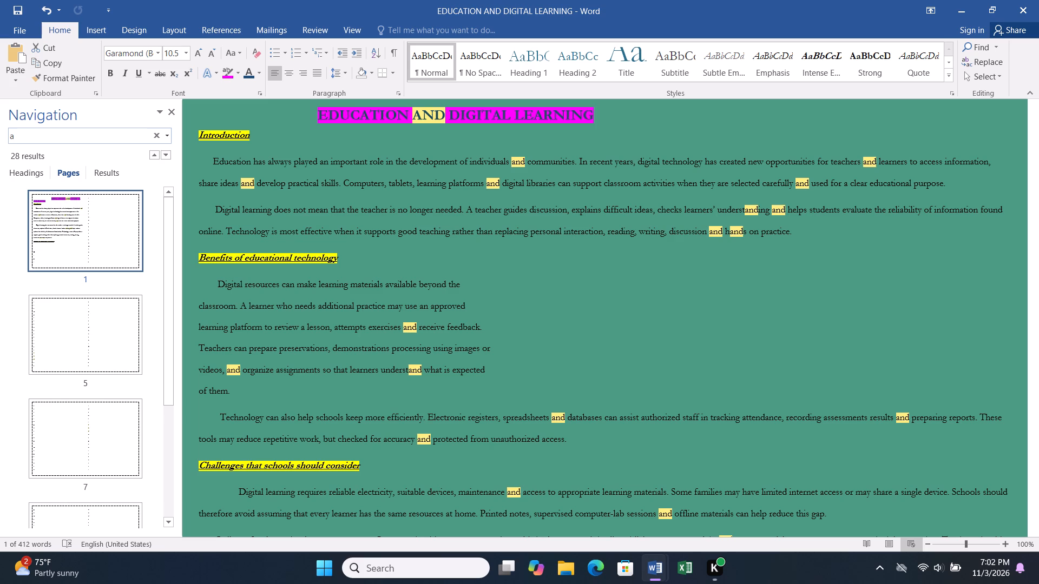
key("BackSpace")
type("if")
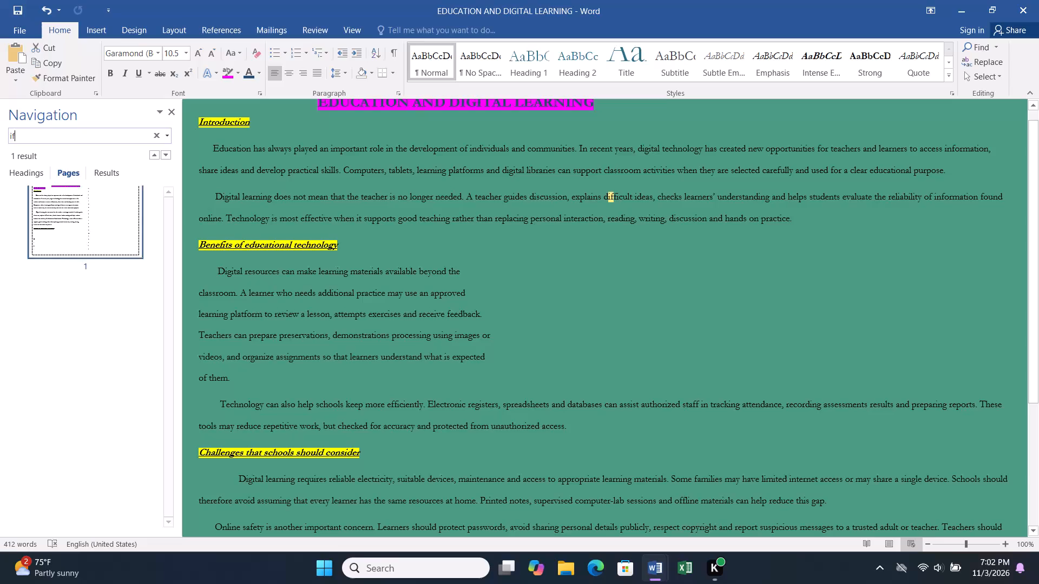
key("BackSpace")
key("BackSpace")
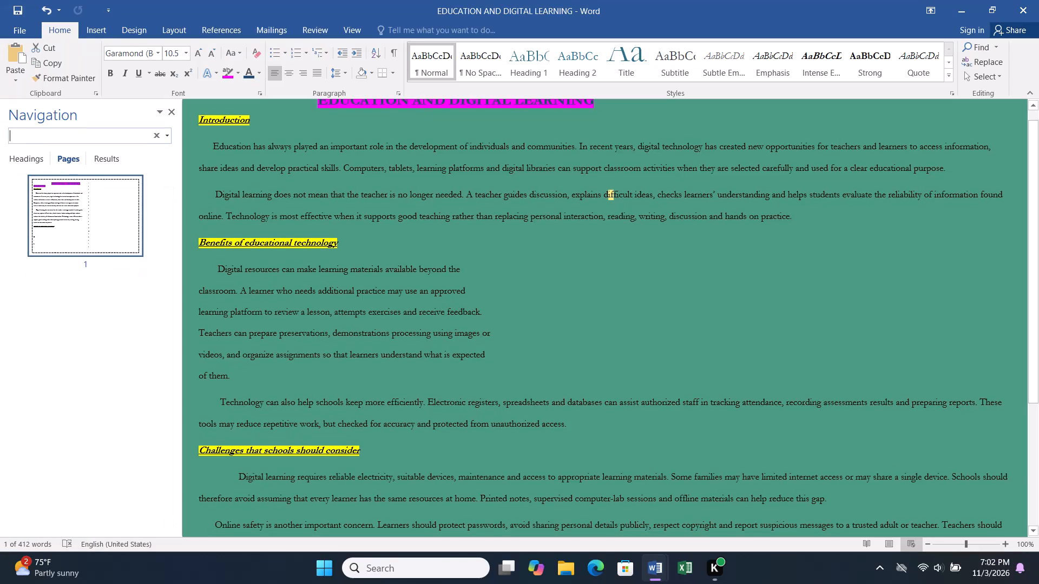
type("or")
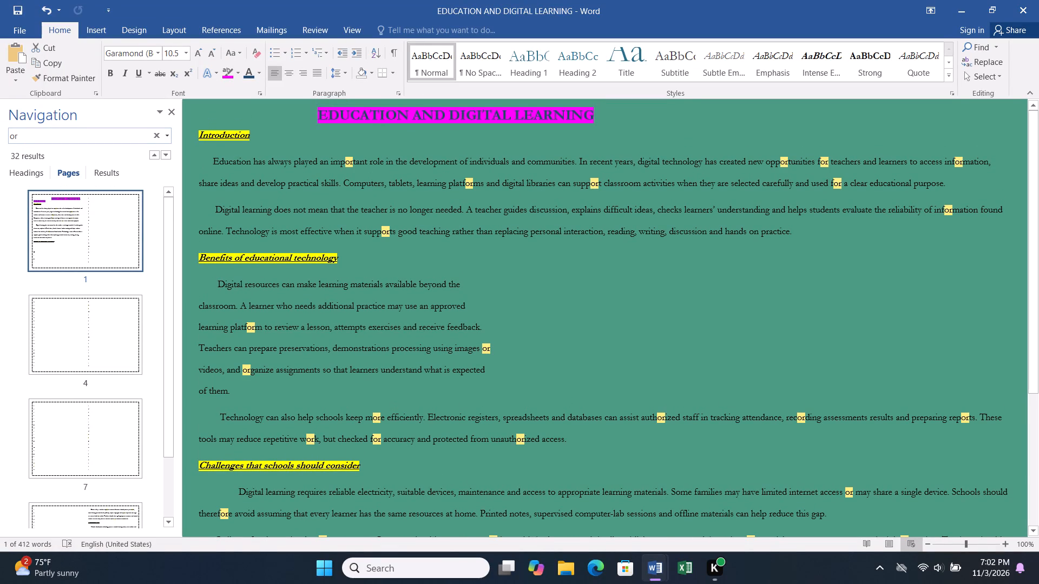
Search the document for full stops, followed by a search for commas.
key("BackSpace")
key("BackSpace")
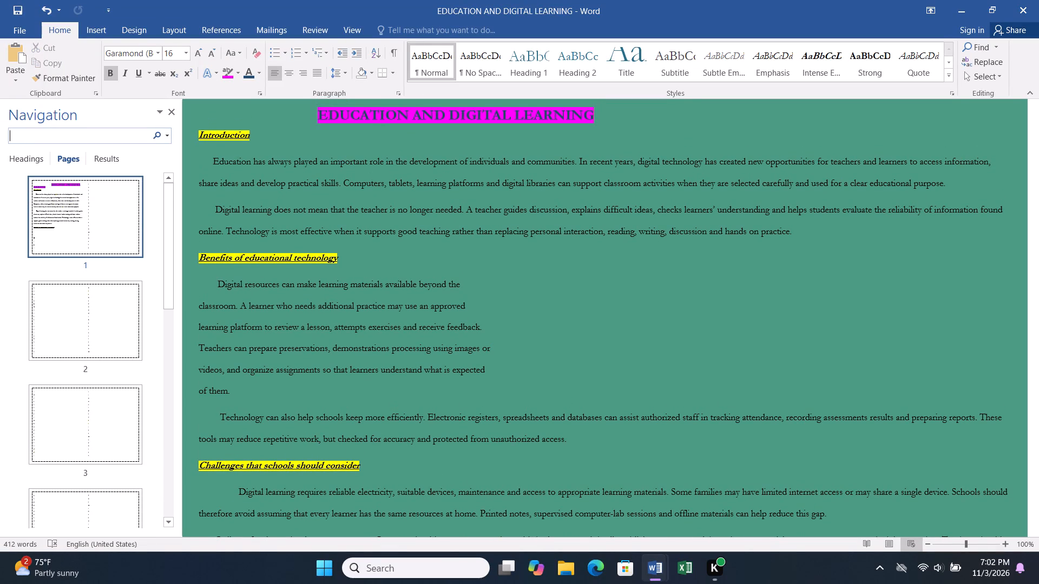
key("period")
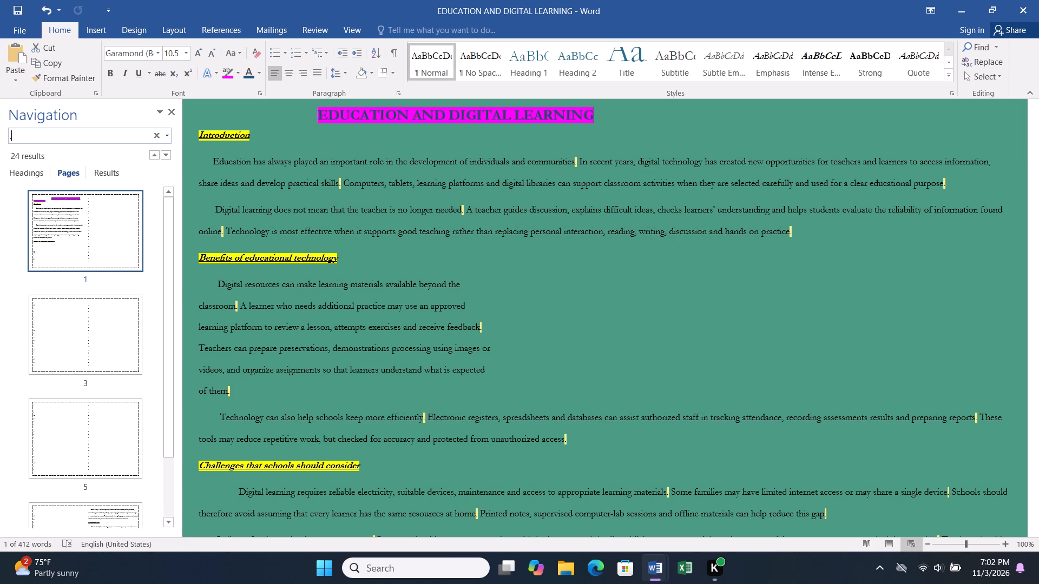
key("BackSpace")
key("comma")
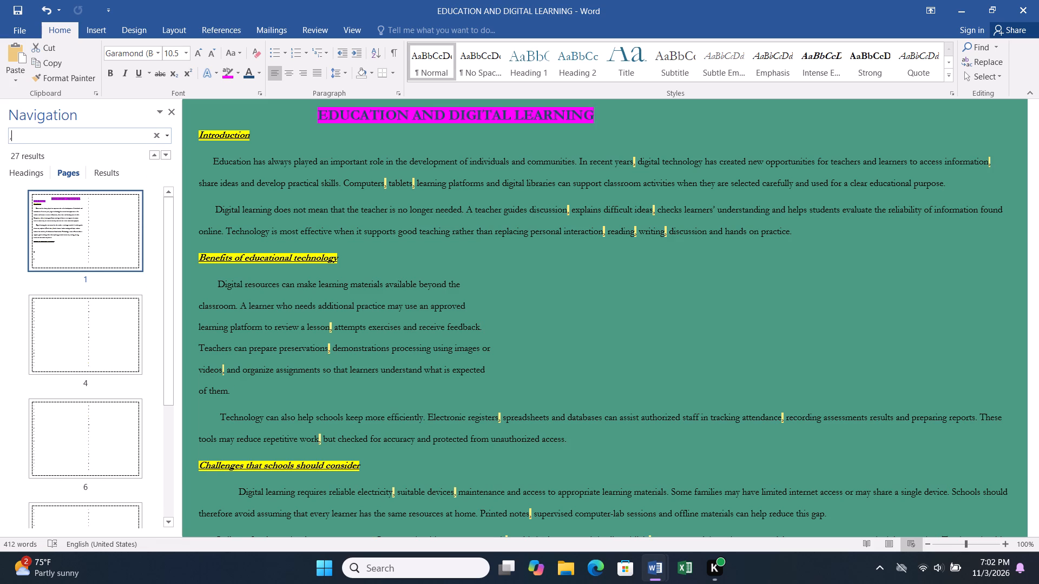
Search the document for the word "use", followed by a search for "are".
key("BackSpace")
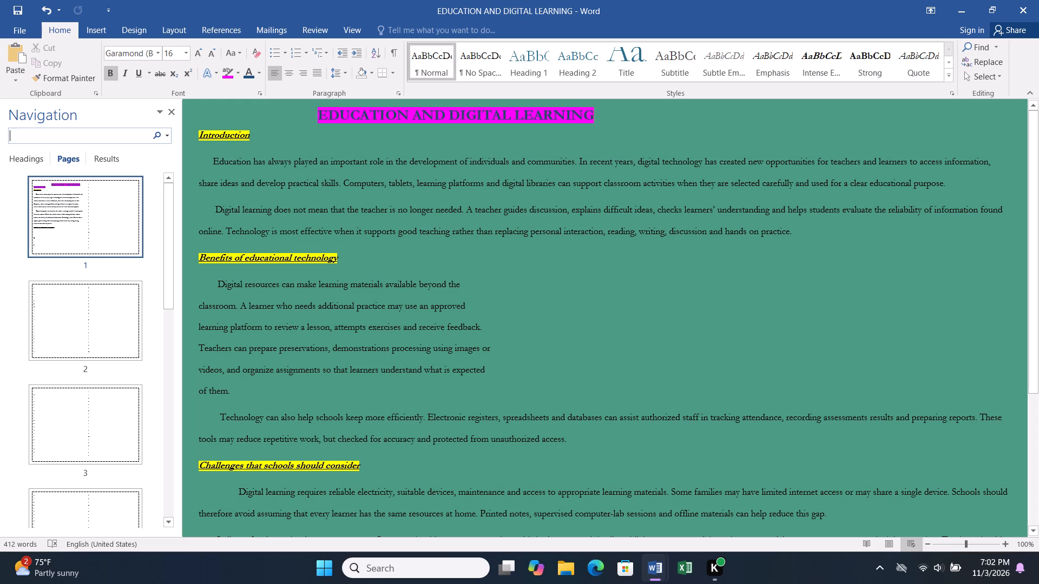
type("use")
key("BackSpace")
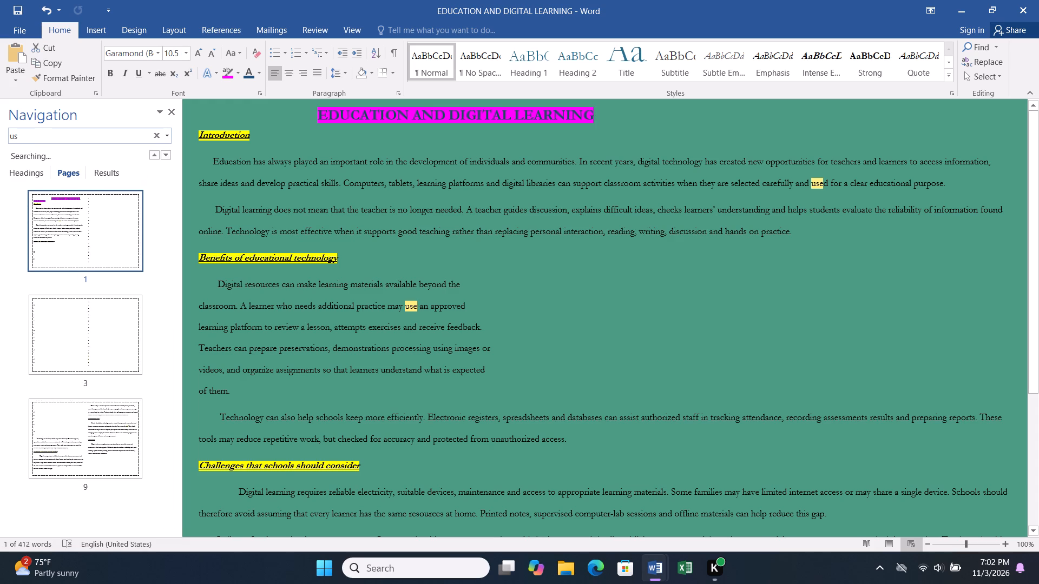
key("BackSpace")
key("BackSpace")
type("are")
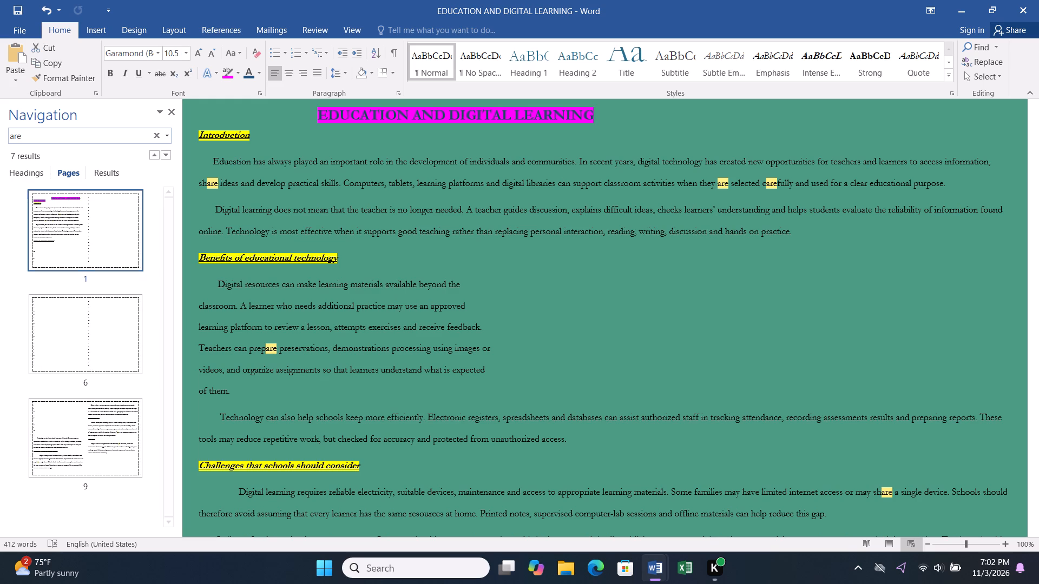
Search the document for the word "stop", followed by a search for "start".
key("BackSpace")
key("BackSpace")
key("BackSpace")
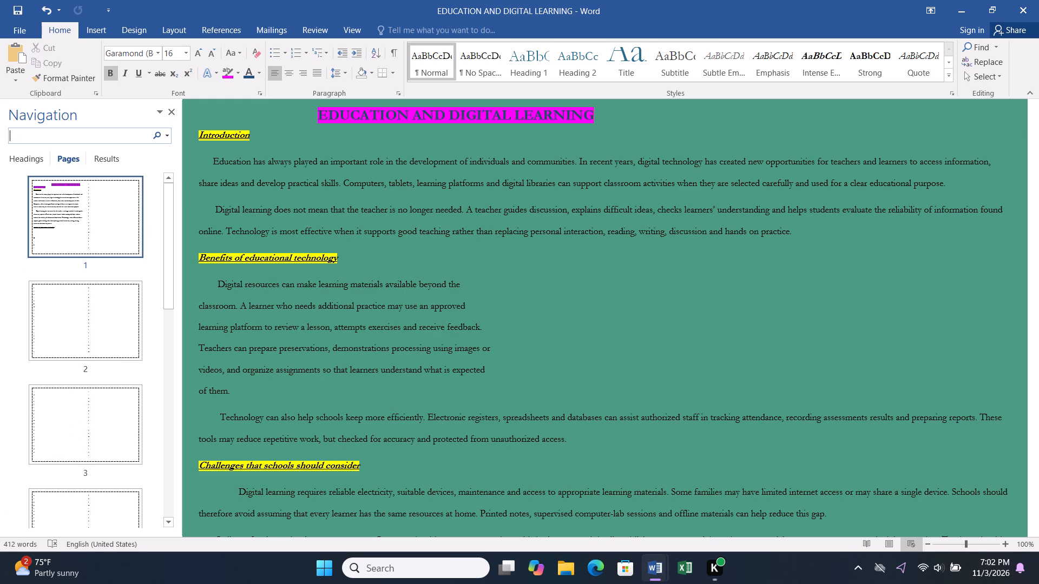
type("stop")
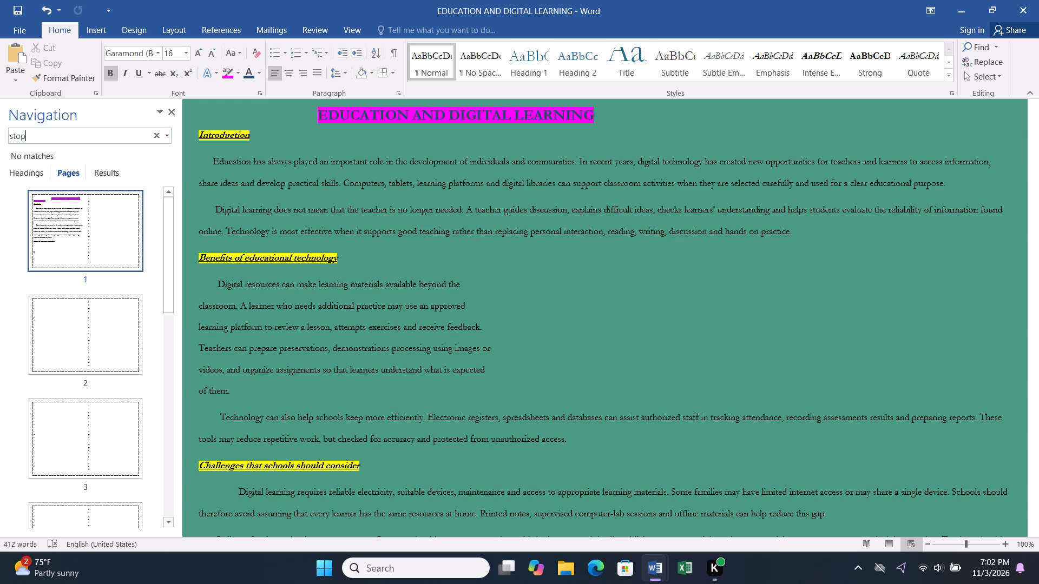
key("BackSpace")
key("BackSpace")
key("BackSpace")
key("BackSpace")
type("start")
Shorten the search term to "s" and examine the highlighted matches from the title to the Conclusion.
key("BackSpace")
key("BackSpace")
key("BackSpace")
key("BackSpace")
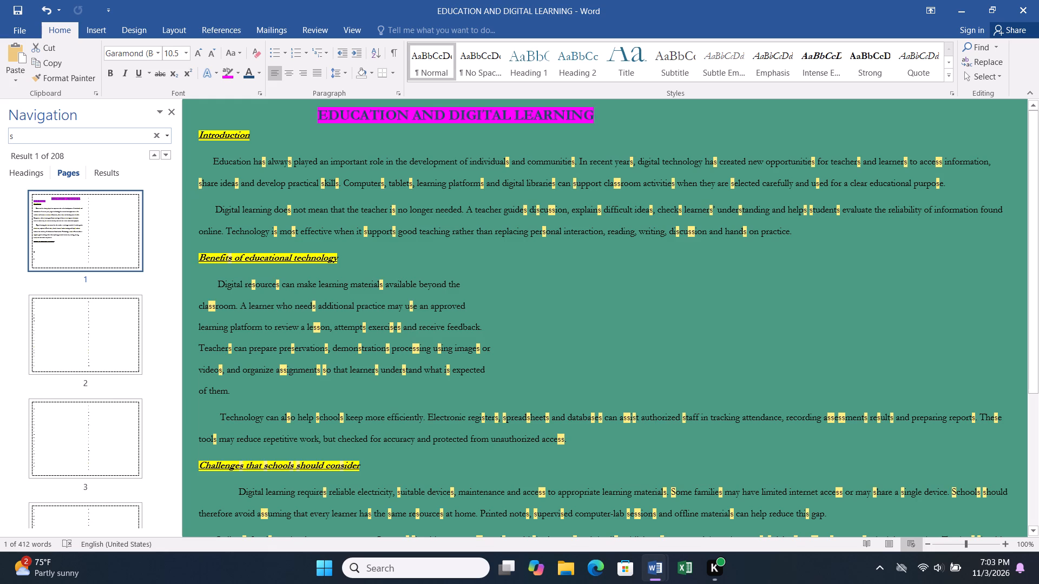
scroll(302, 276, "down", 1)
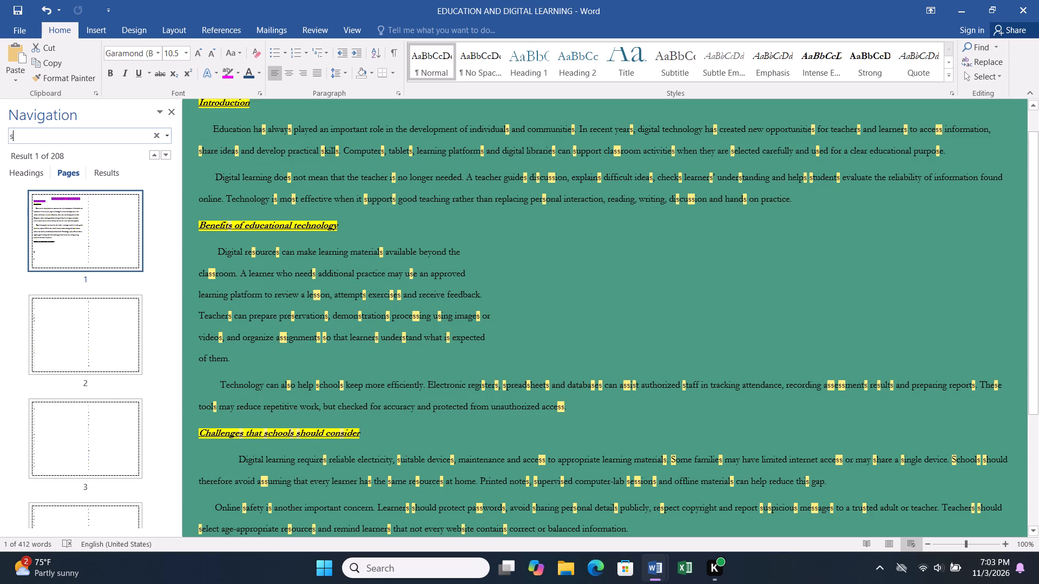
scroll(491, 268, "down", 9)
scroll(490, 250, "up", 2)
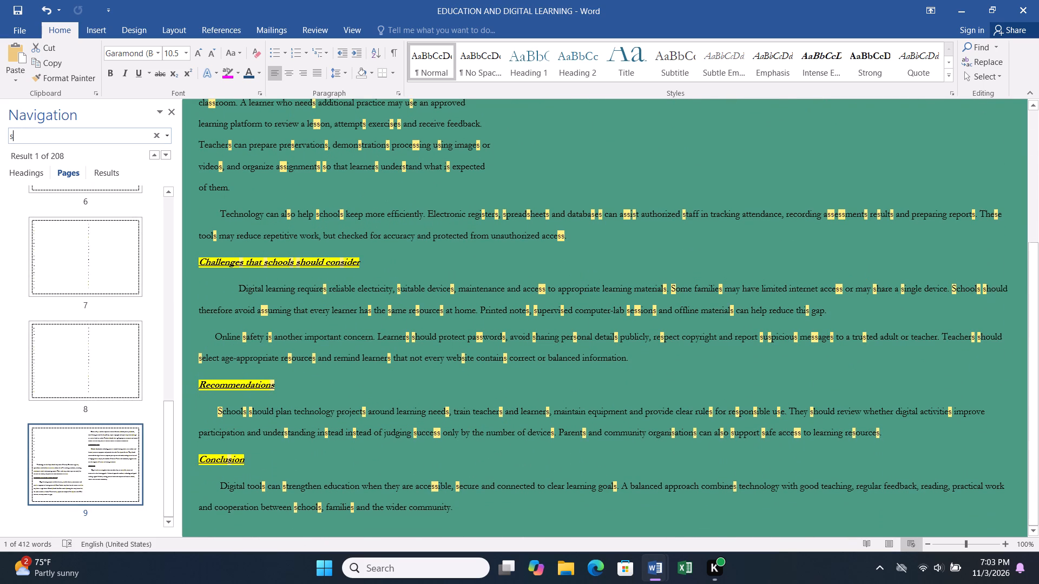
scroll(490, 250, "up", 9)
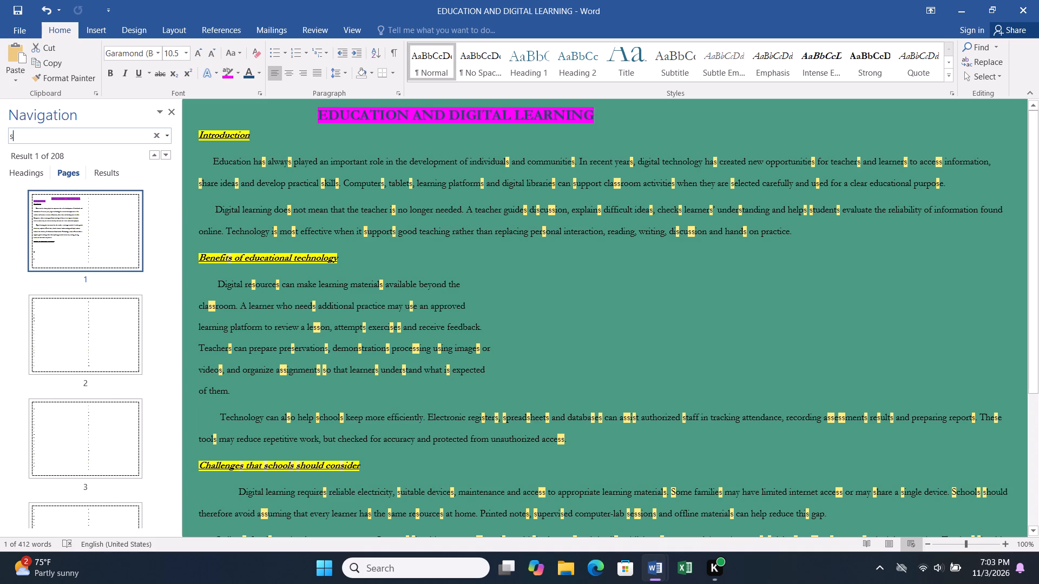
scroll(476, 215, "down", 5)
scroll(437, 222, "up", 8)
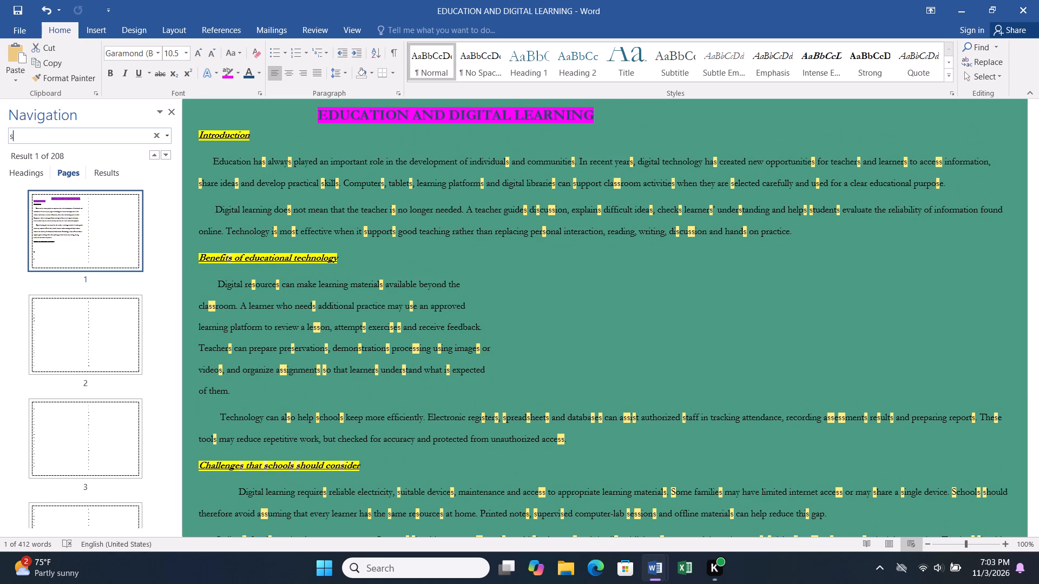
scroll(444, 216, "down", 6)
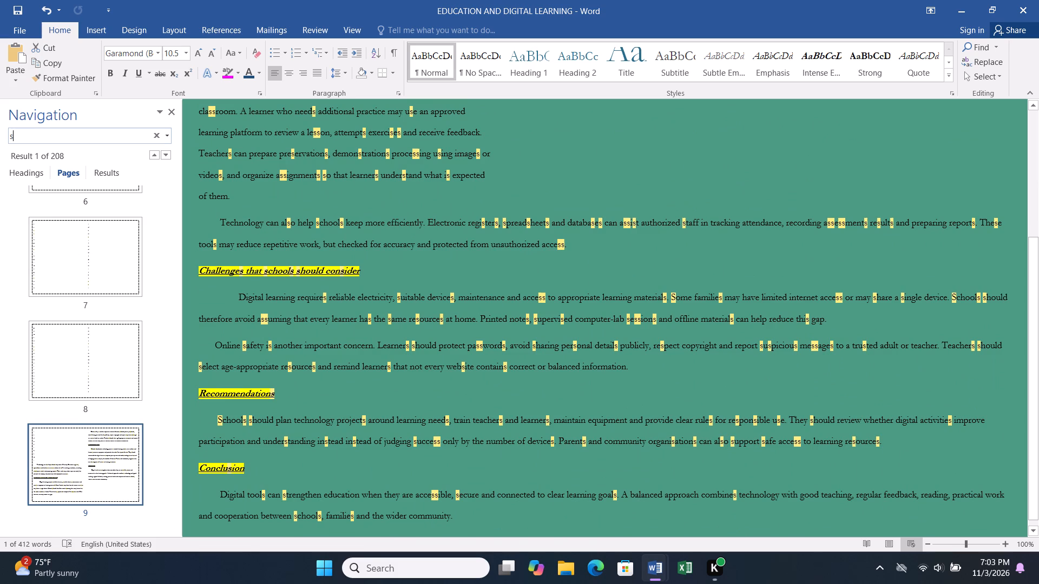
scroll(489, 198, "down", 2)
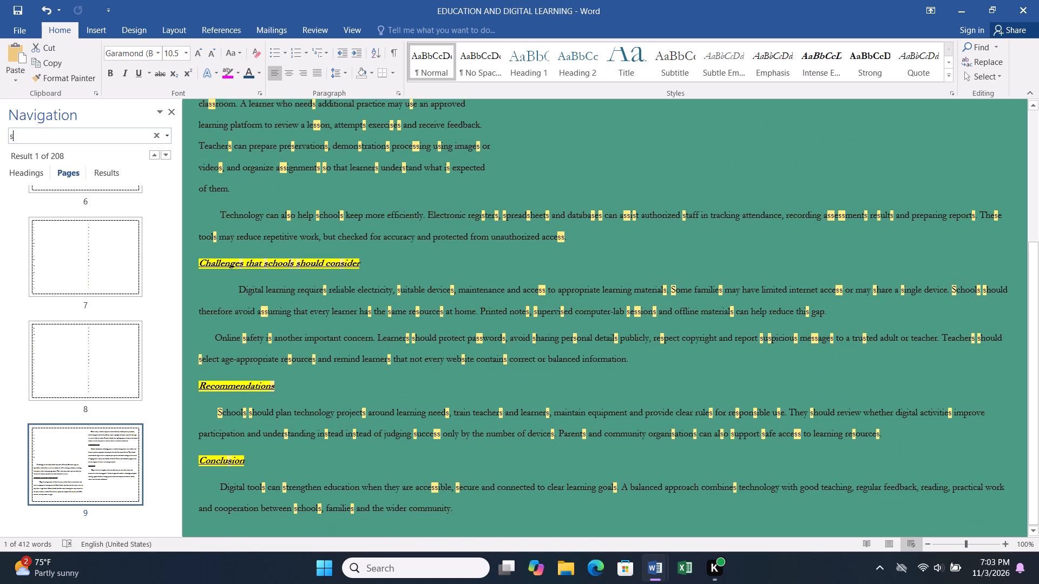
scroll(489, 197, "down", 2)
scroll(486, 198, "up", 7)
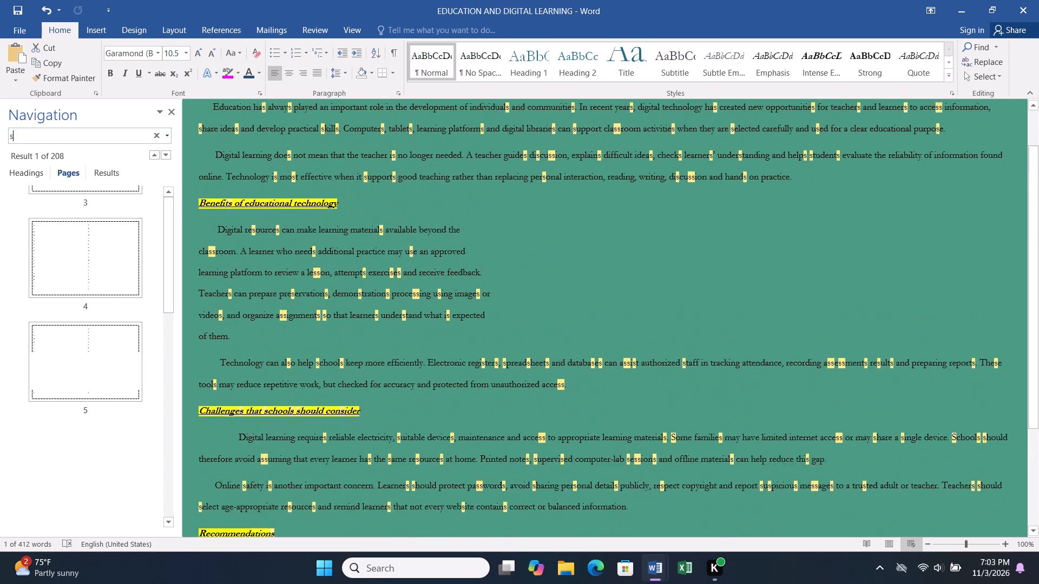
scroll(484, 196, "up", 4)
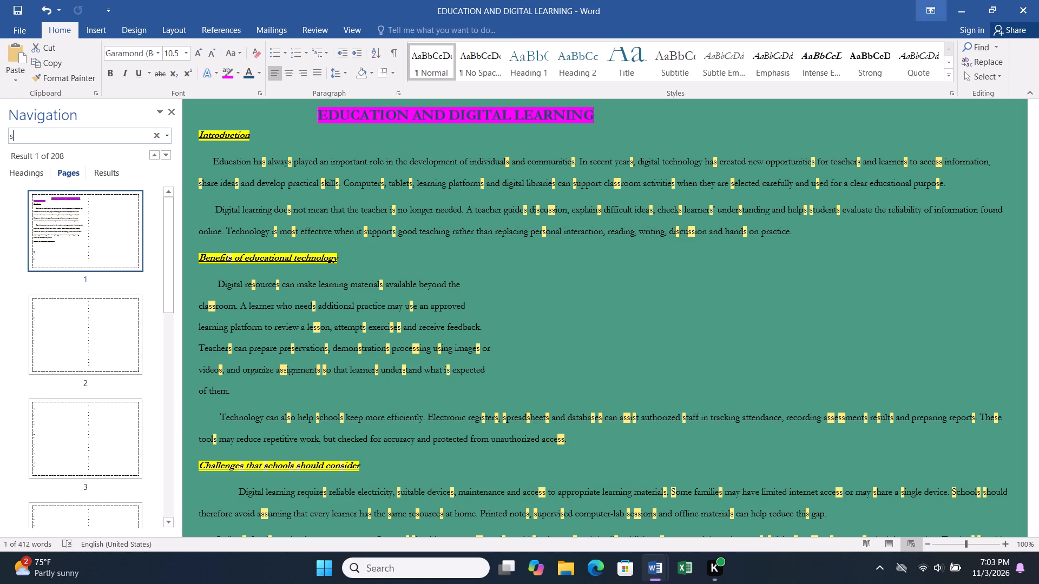
Shrink the essay's window from full screen and move it aside to uncover the practice paper behind it.
left_click(990, 3)
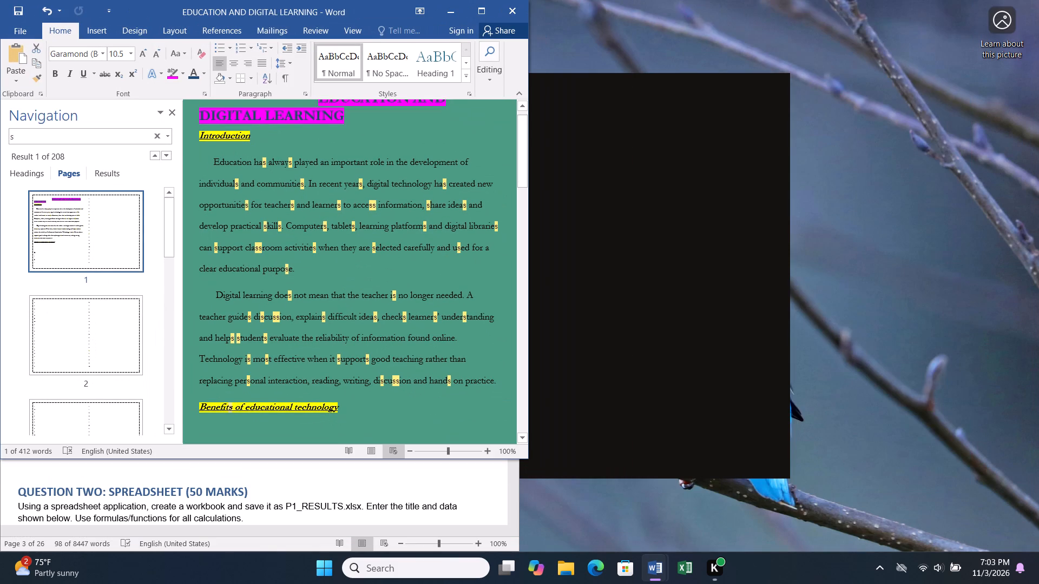
left_click_drag(379, 5, 631, 52)
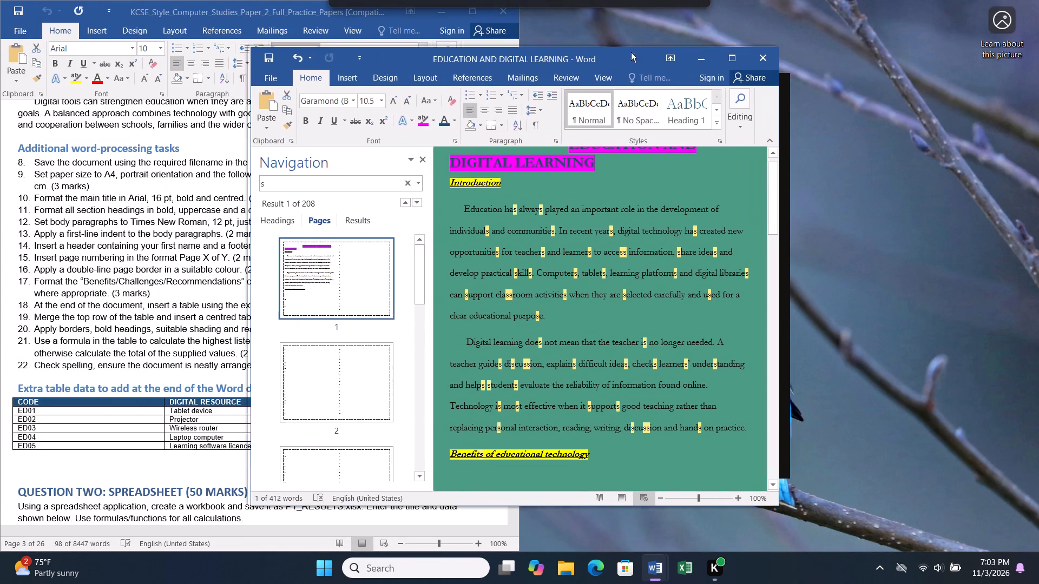
Move the essay window aside, enlarge the practice paper to full screen, and read its additional word-processing tasks.
left_click_drag(631, 52, 736, 60)
left_click(322, 135)
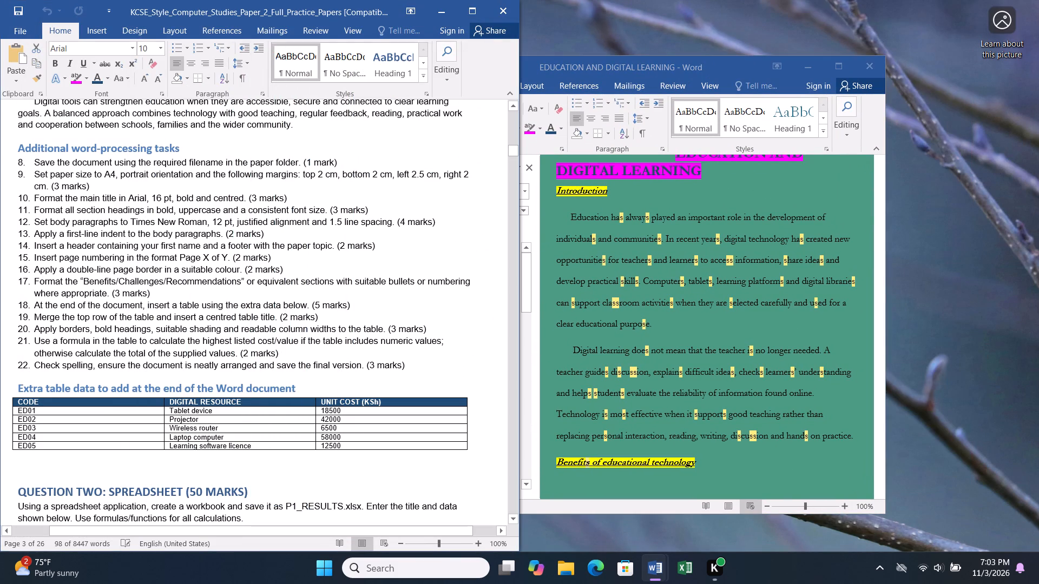
left_click(476, 6)
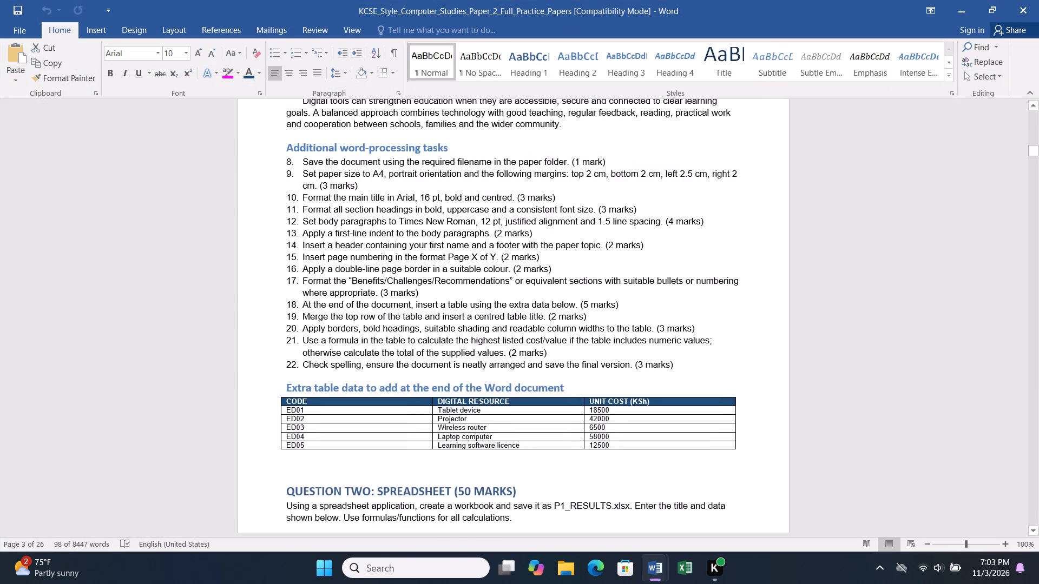
scroll(458, 231, "up", 5)
scroll(394, 307, "down", 1)
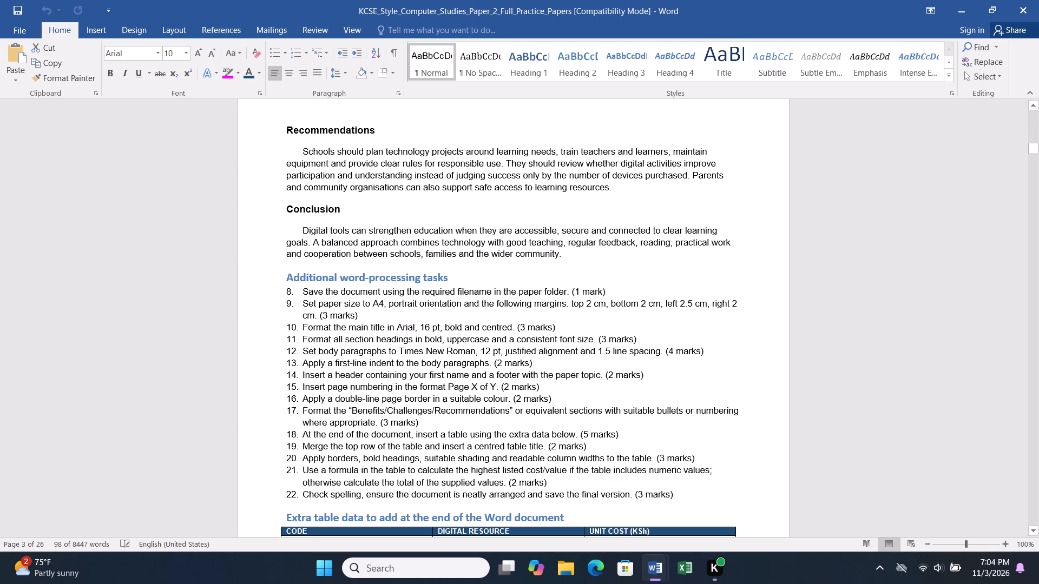
left_click(992, 2)
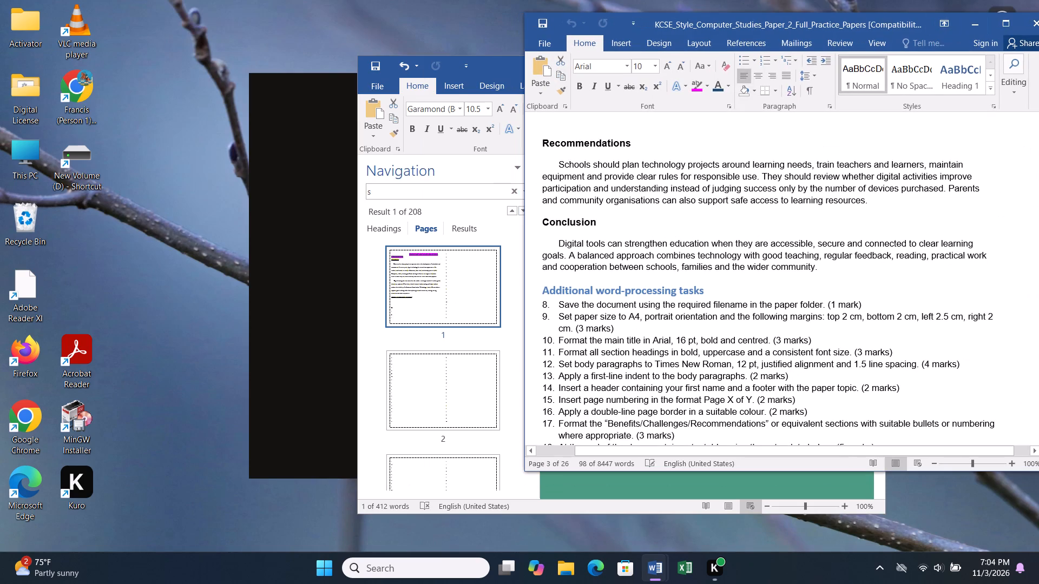
Switch back to the essay and enlarge its window to full screen.
left_click(464, 167)
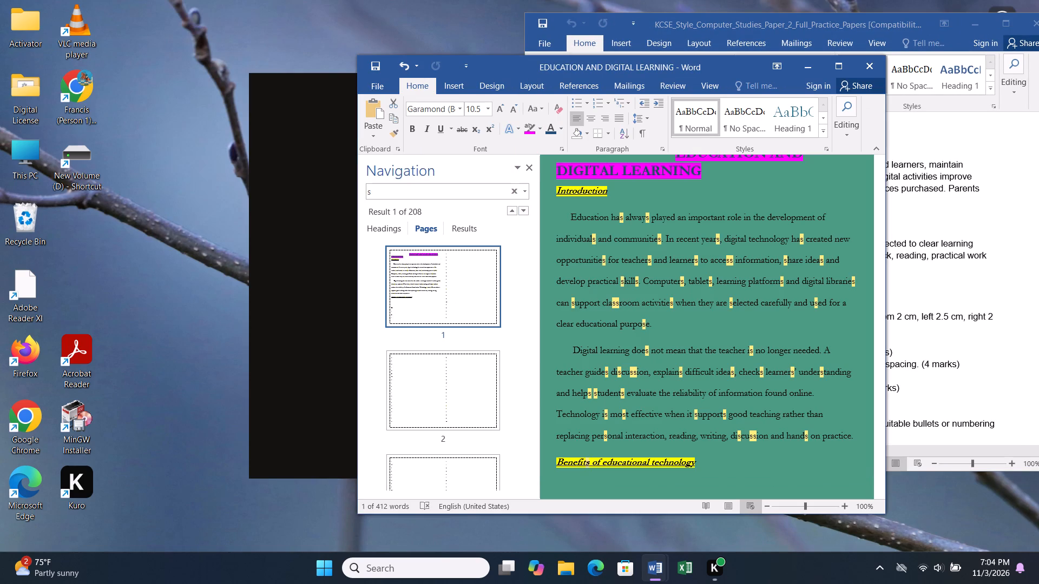
left_click(840, 61)
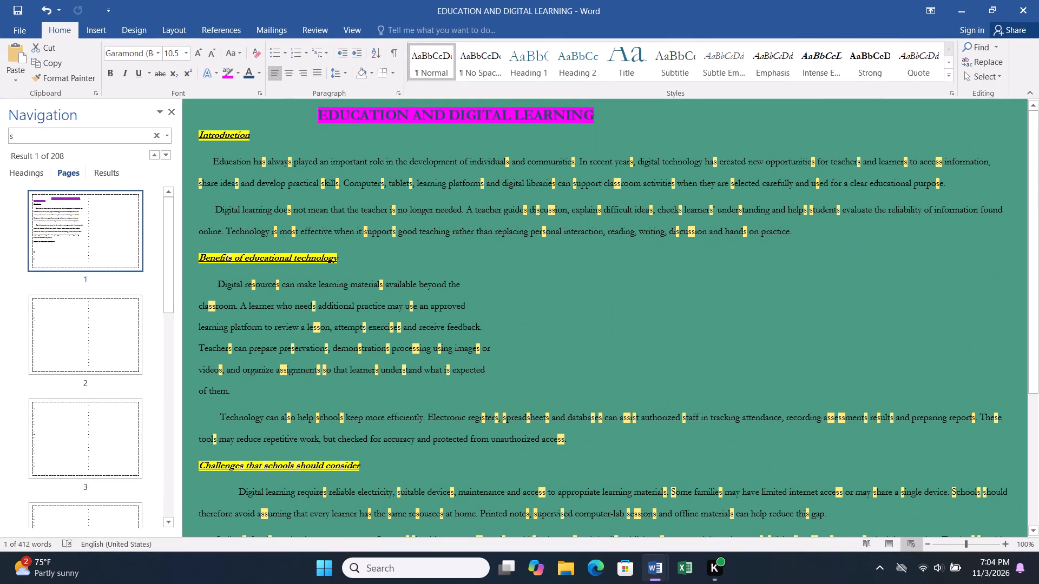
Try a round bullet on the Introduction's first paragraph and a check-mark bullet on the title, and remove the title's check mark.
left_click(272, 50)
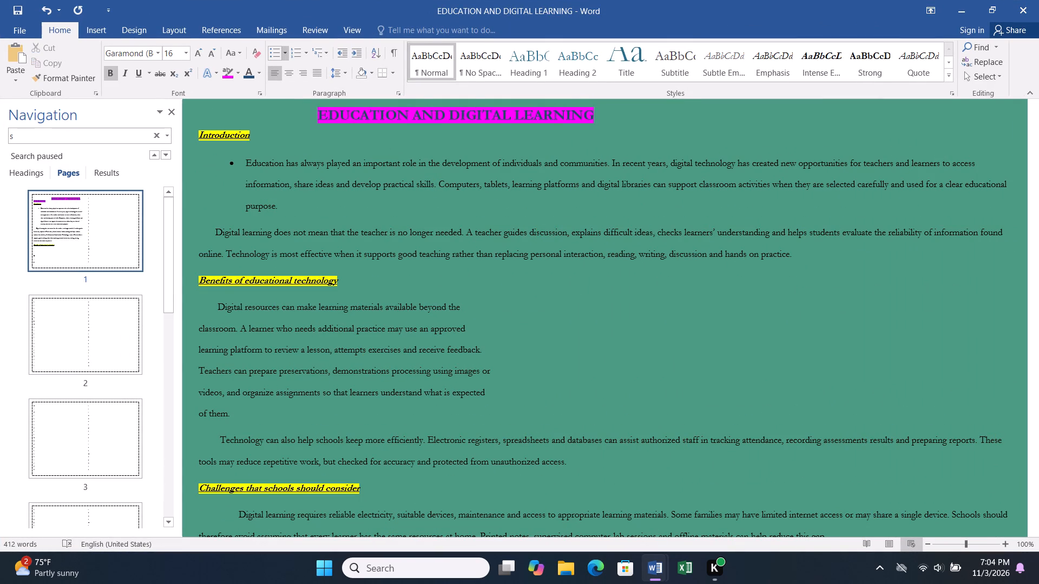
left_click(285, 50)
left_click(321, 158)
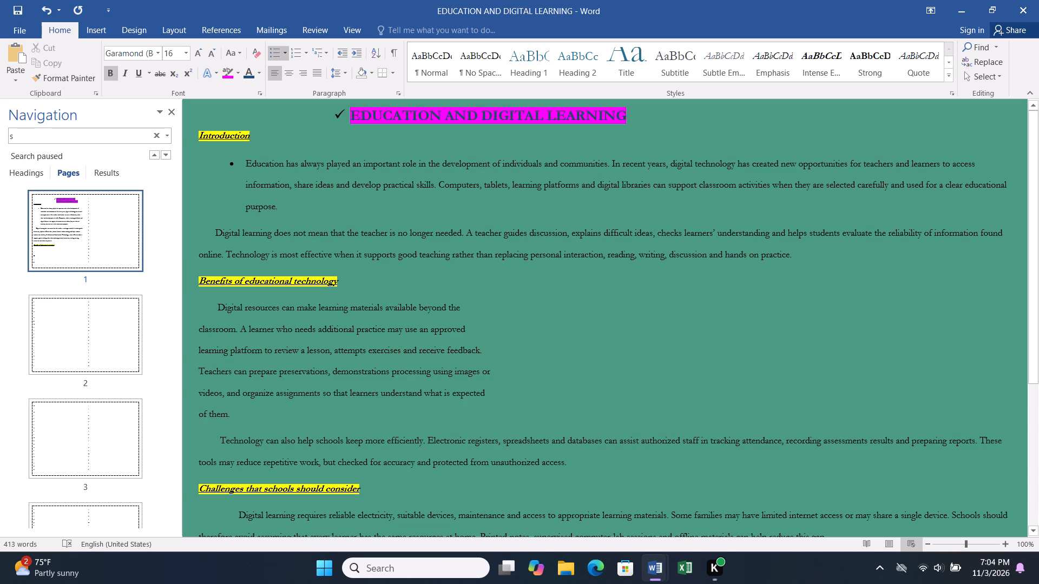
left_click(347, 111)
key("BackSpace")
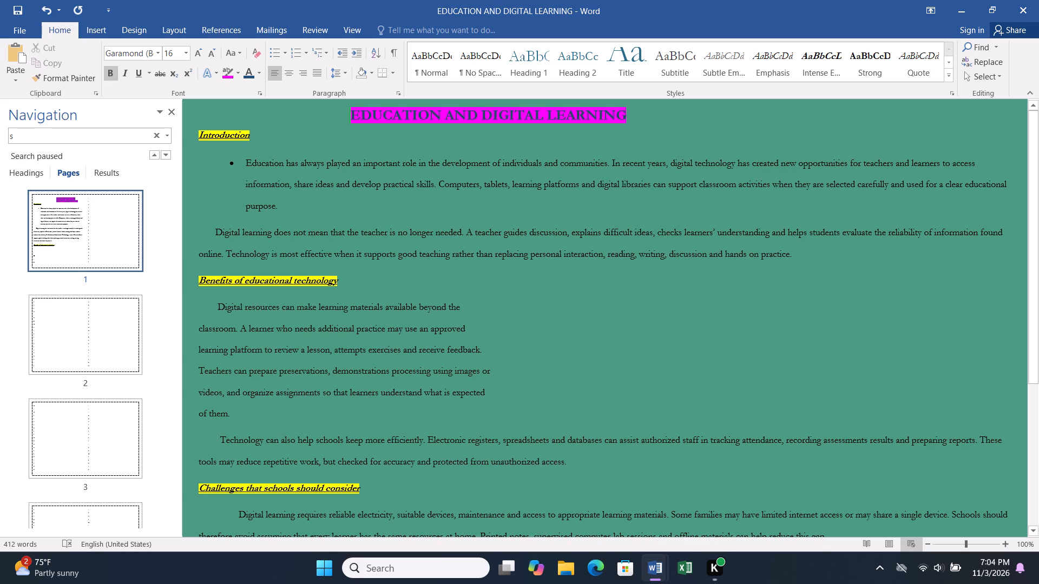
Apply check-mark bullets to the whole essay, from the title through the Conclusion paragraph.
left_click_drag(195, 119, 201, 122)
left_click_drag(201, 122, 187, 582)
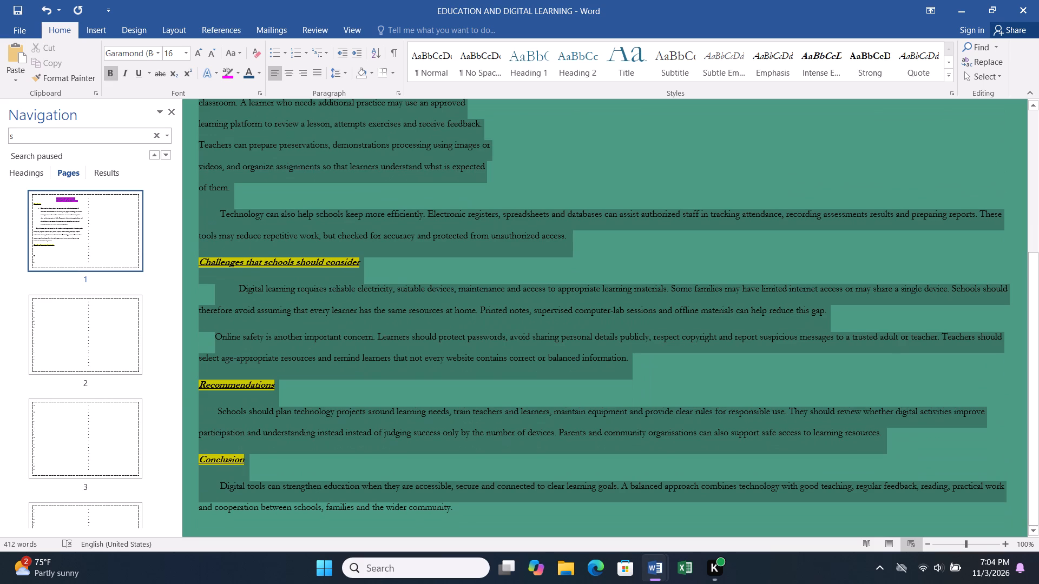
left_click_drag(187, 582, 453, 516)
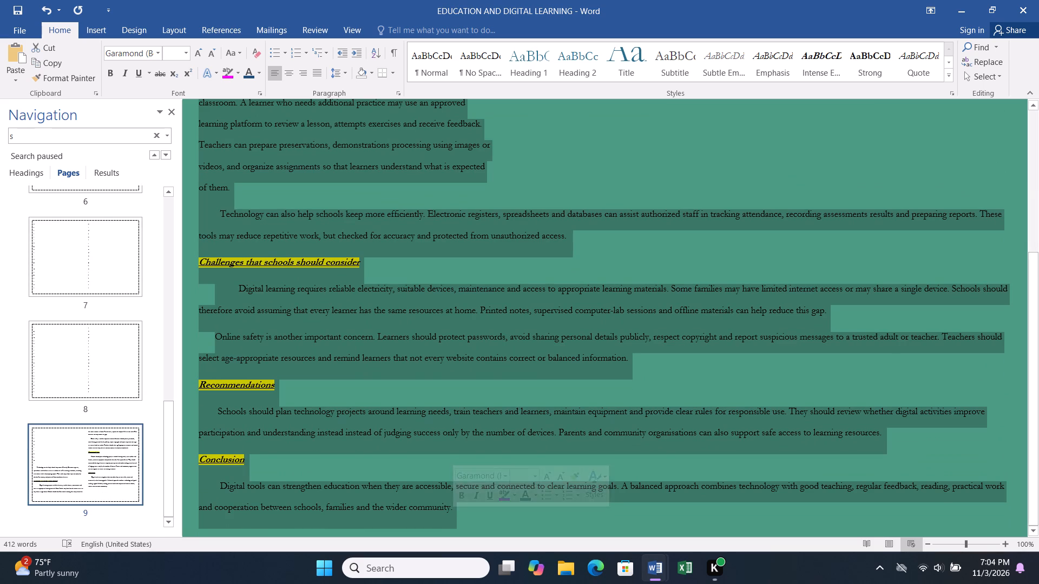
scroll(410, 436, "up", 11)
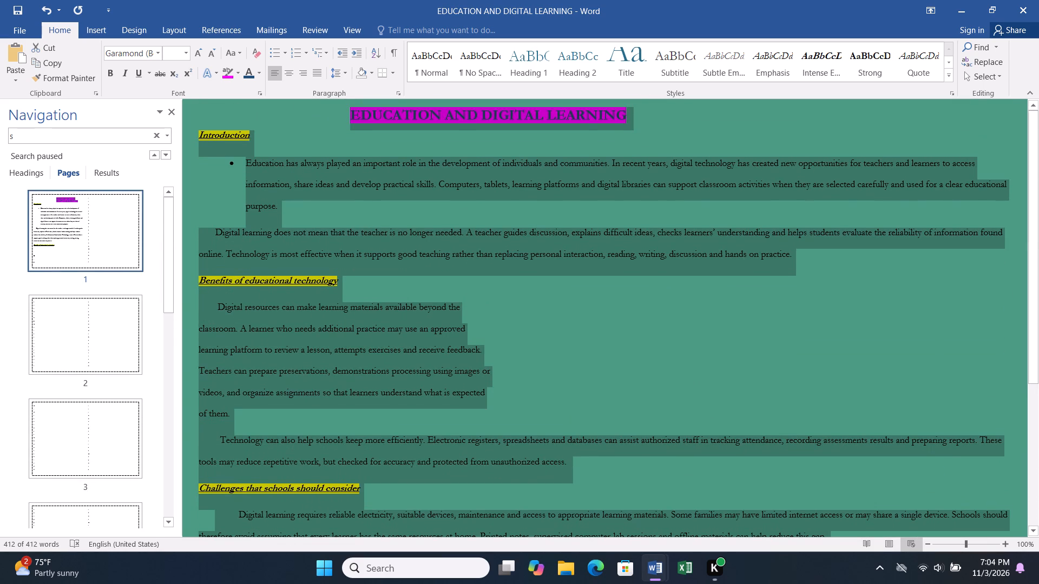
left_click(284, 51)
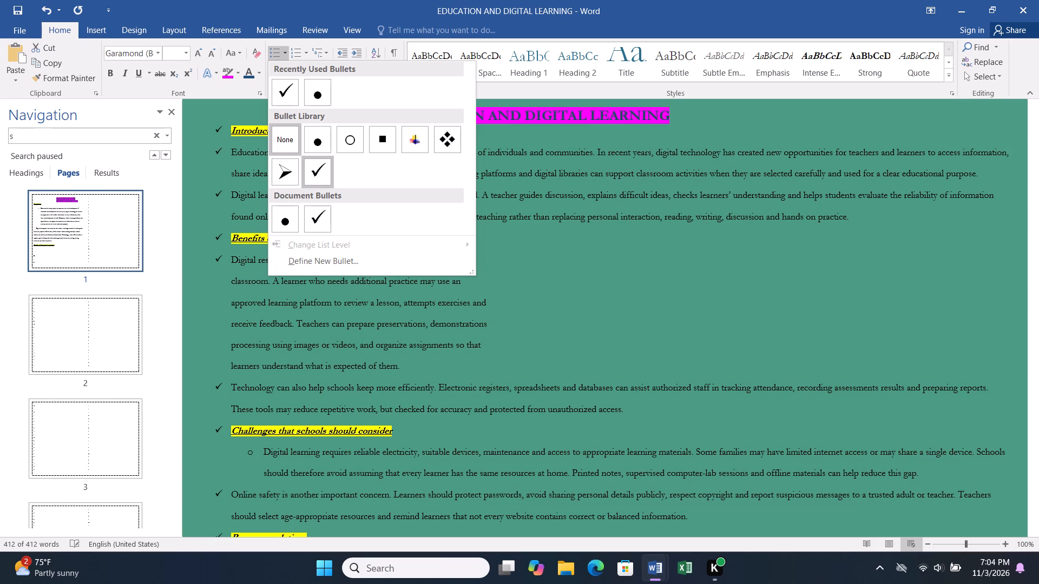
left_click(326, 164)
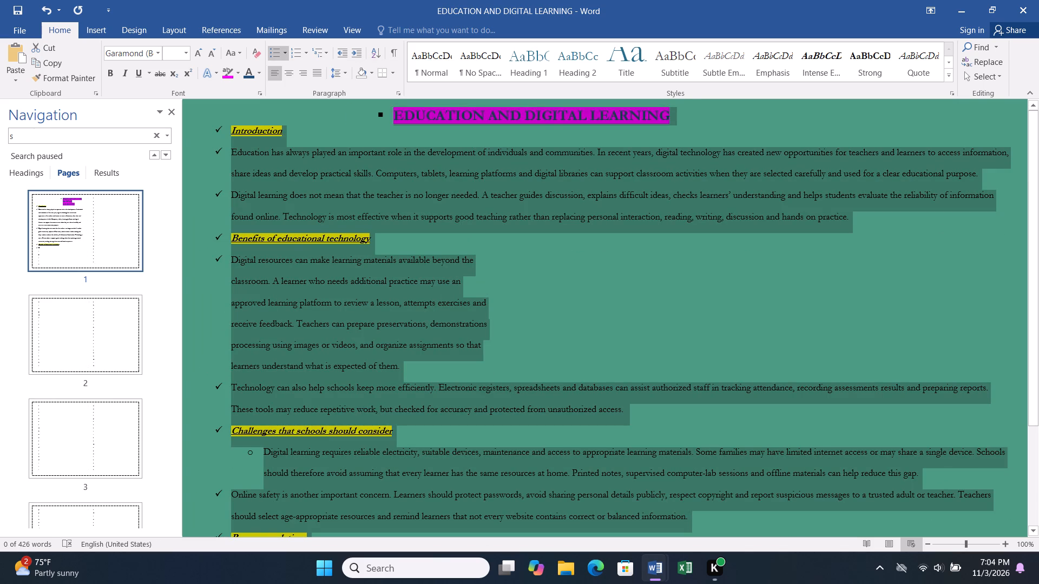
scroll(364, 150, "down", 2)
left_click(507, 207)
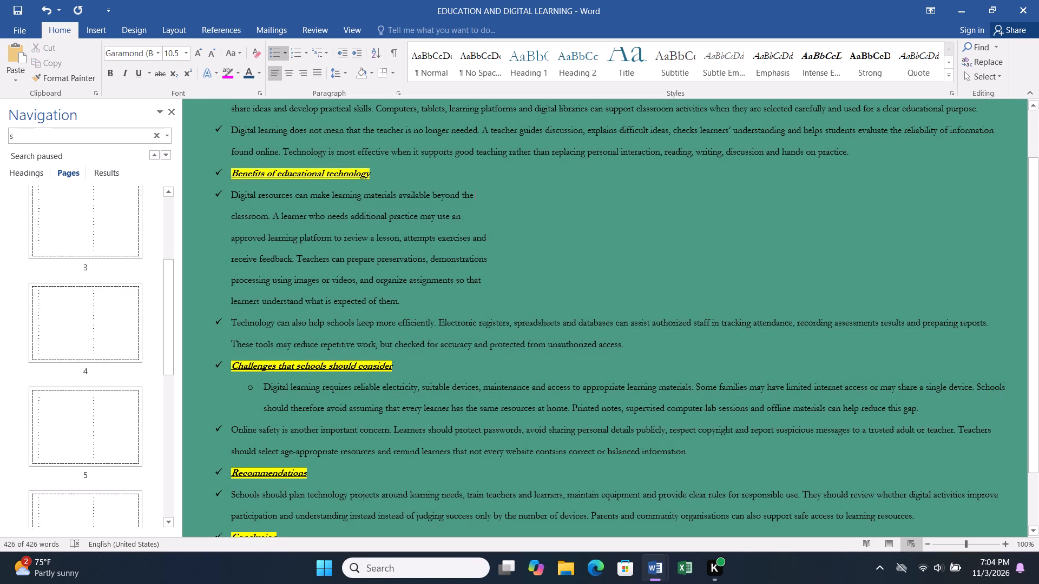
scroll(334, 175, "up", 9)
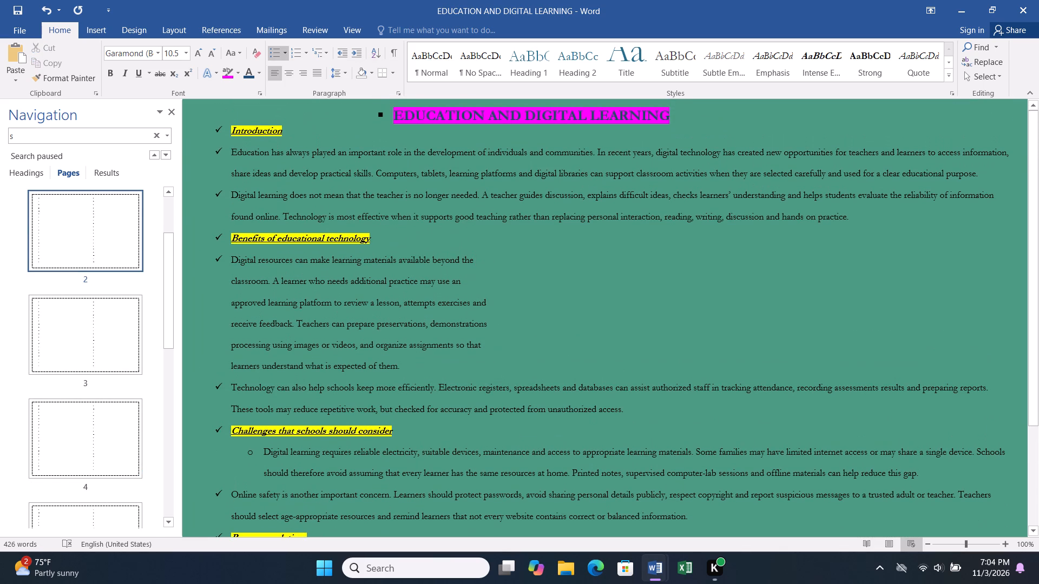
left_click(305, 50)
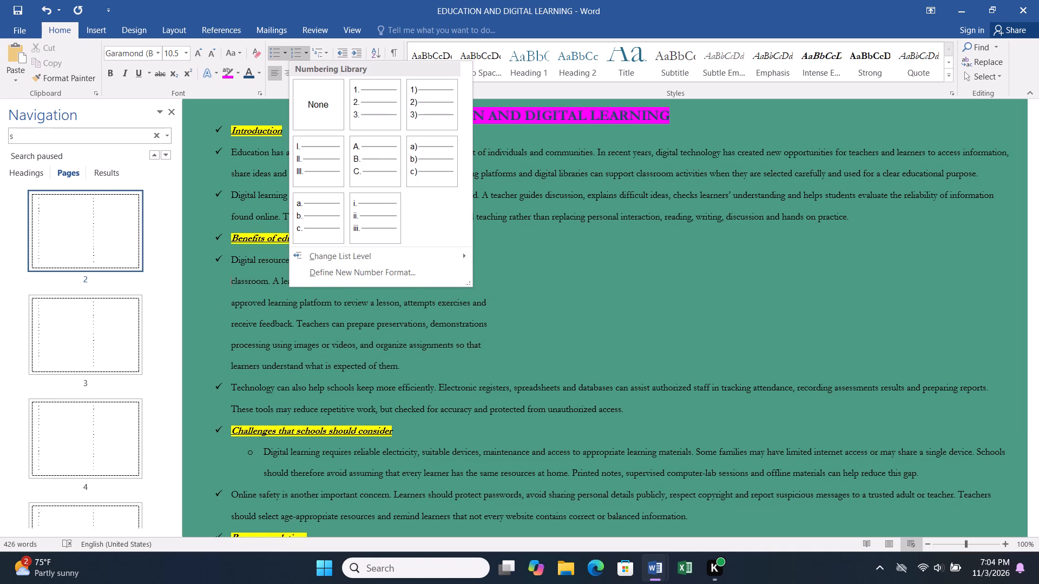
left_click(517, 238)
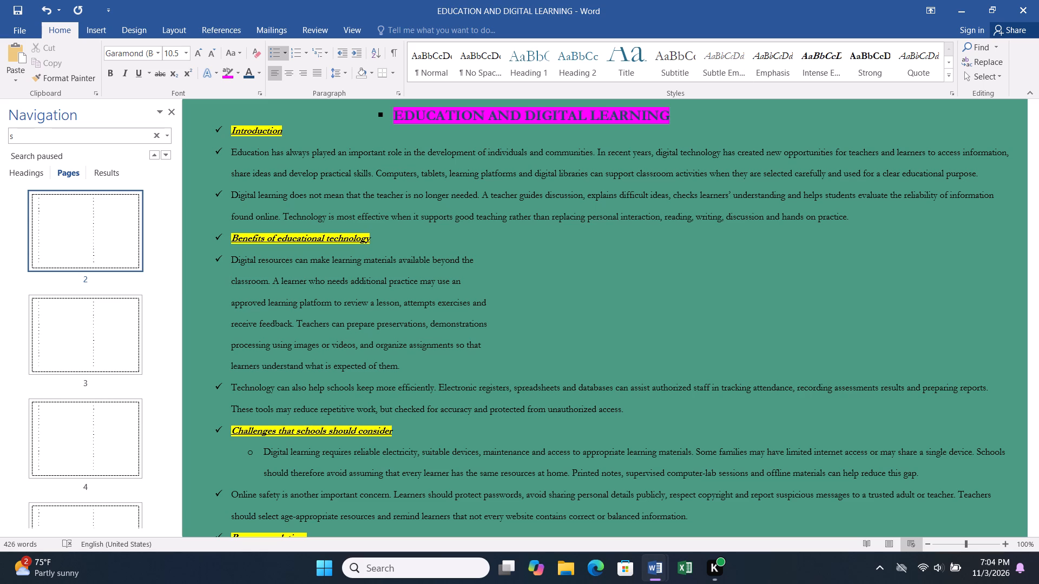
Return to the practice paper at full screen and read tasks 17 to 22 and the extra table data.
left_click(983, 3)
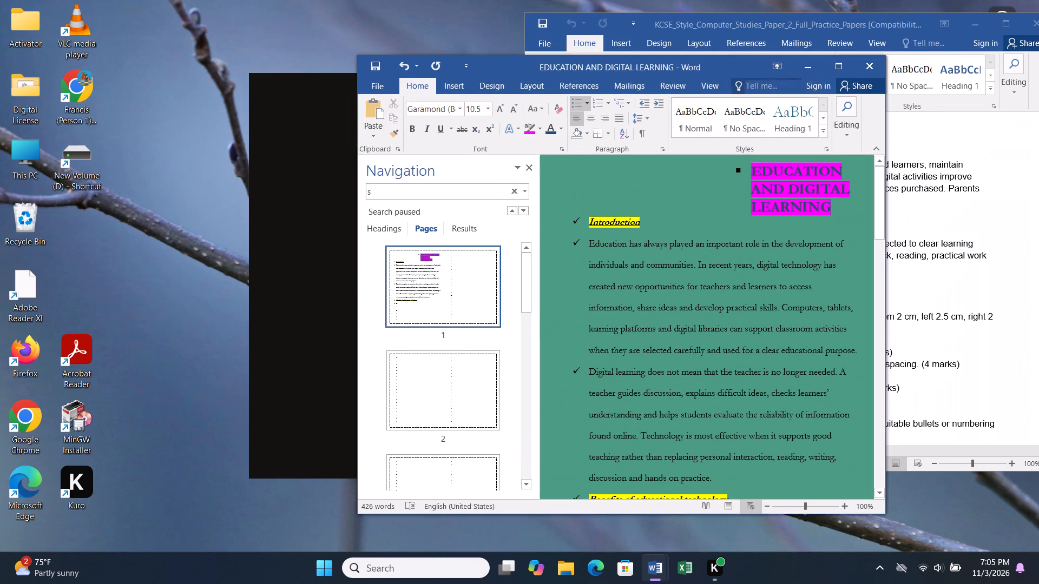
left_click(886, 23)
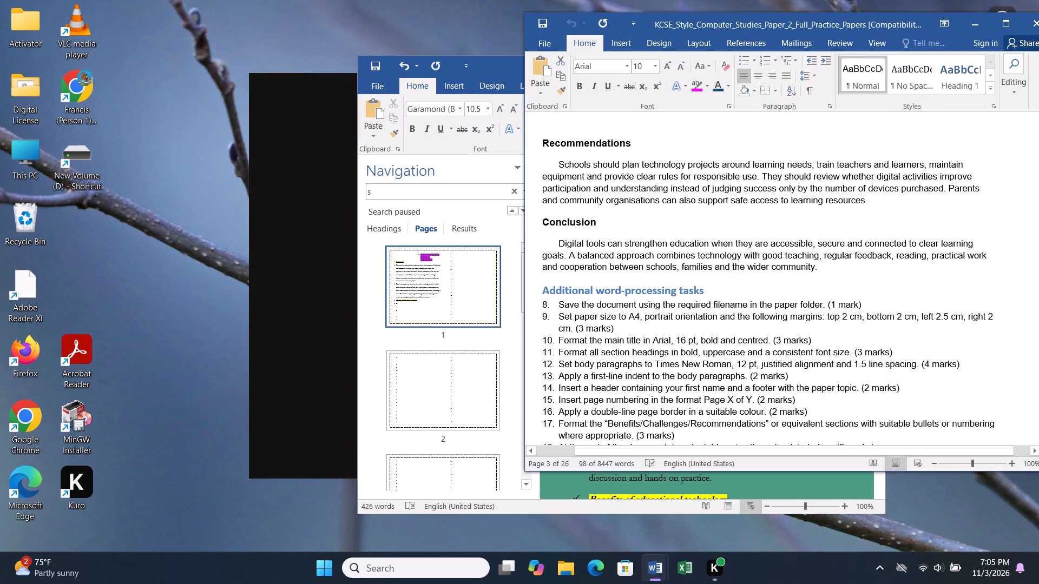
left_click_drag(868, 23, 691, 70)
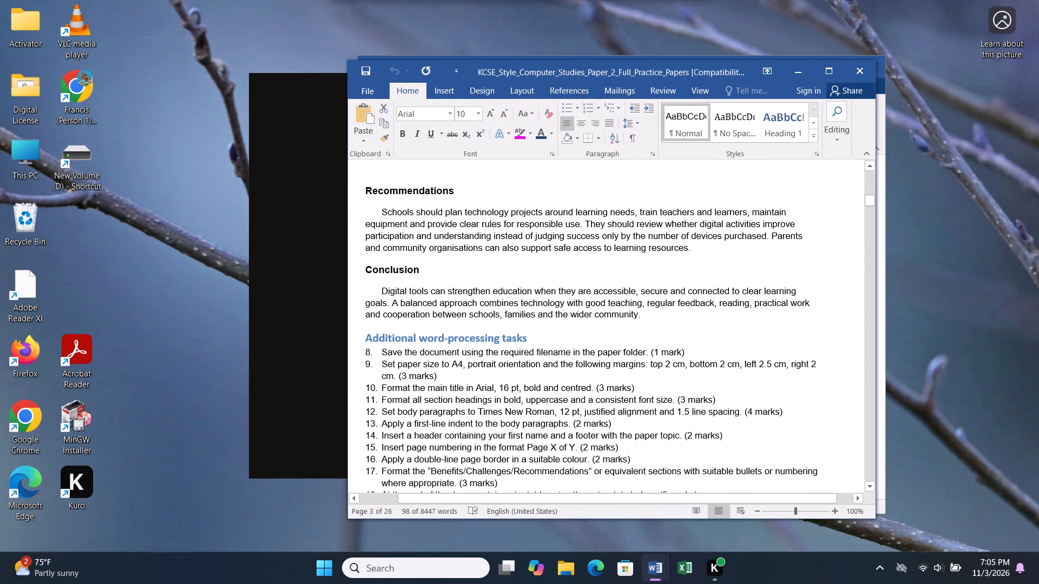
left_click(832, 64)
scroll(589, 242, "down", 2)
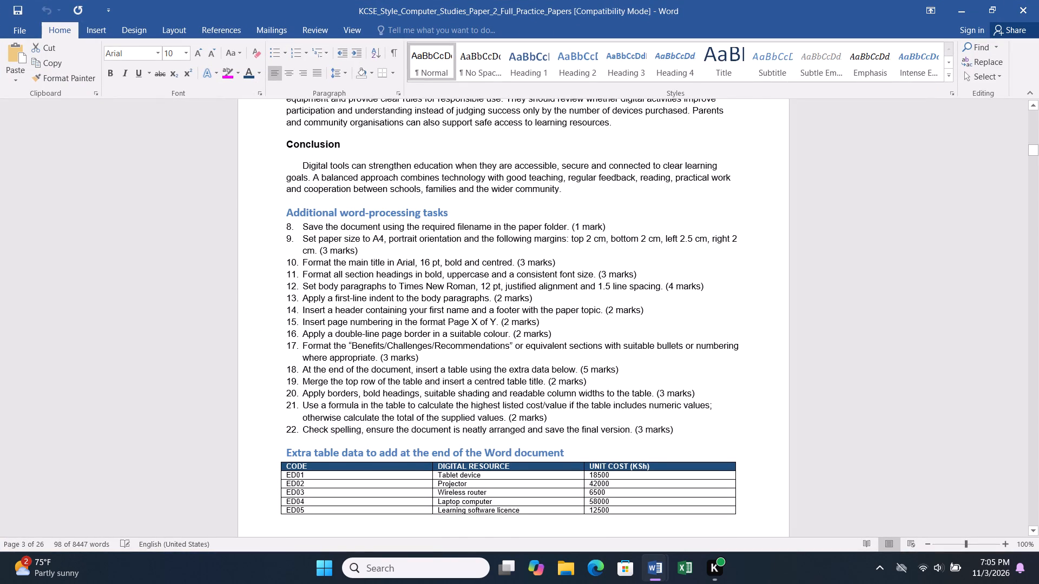
scroll(538, 261, "down", 2)
scroll(525, 287, "up", 1)
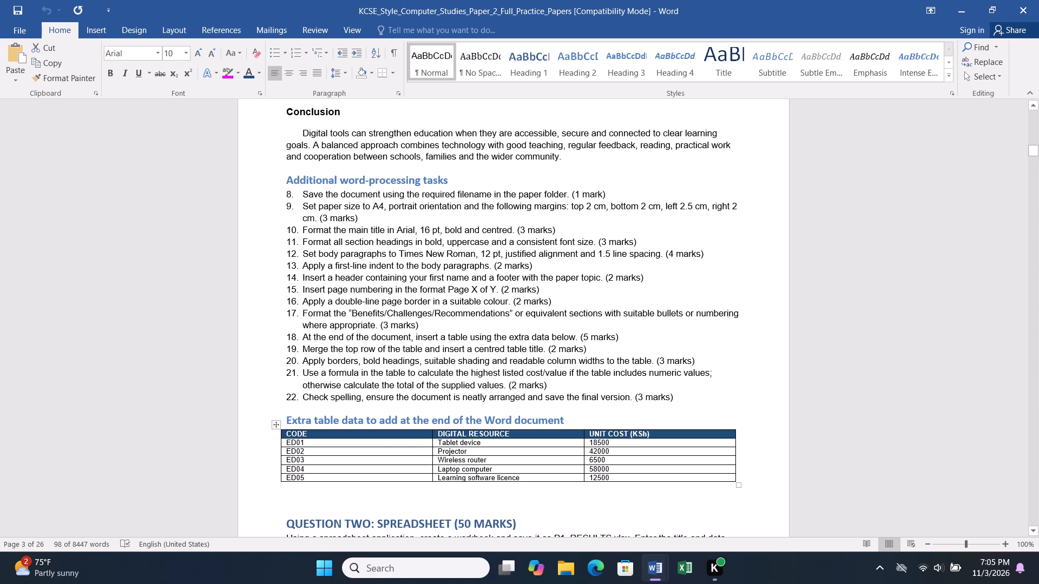
Insert a table with three columns and six rows after the Conclusion paragraph at the end of the essay.
left_click(651, 567)
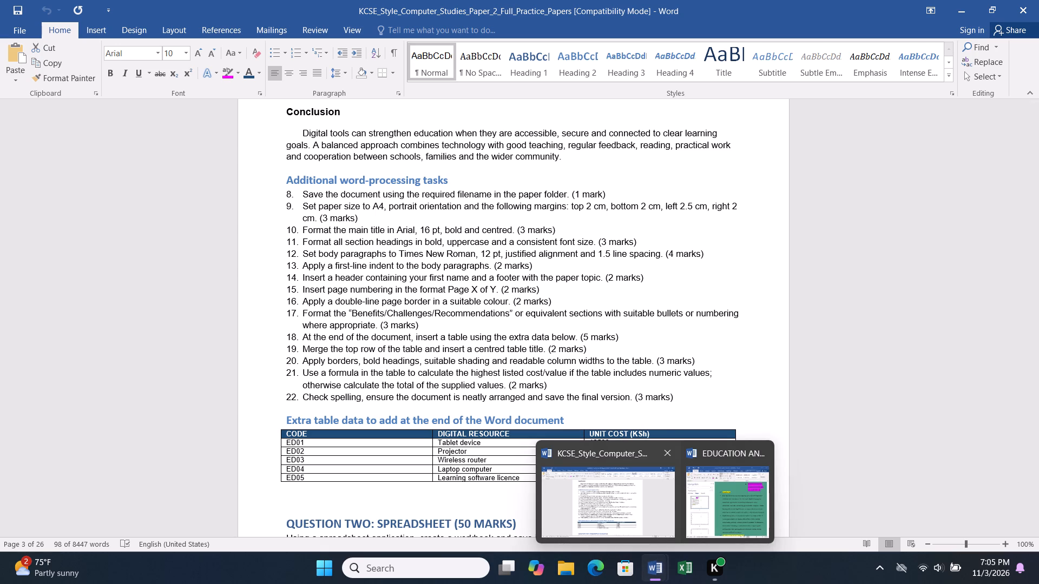
left_click(706, 493)
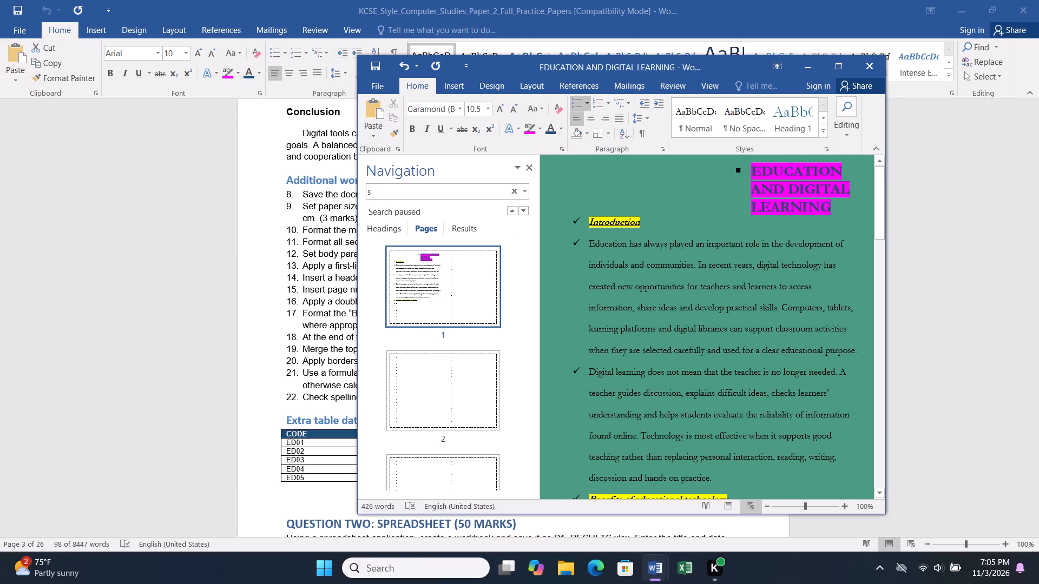
left_click(844, 67)
scroll(645, 229, "down", 4)
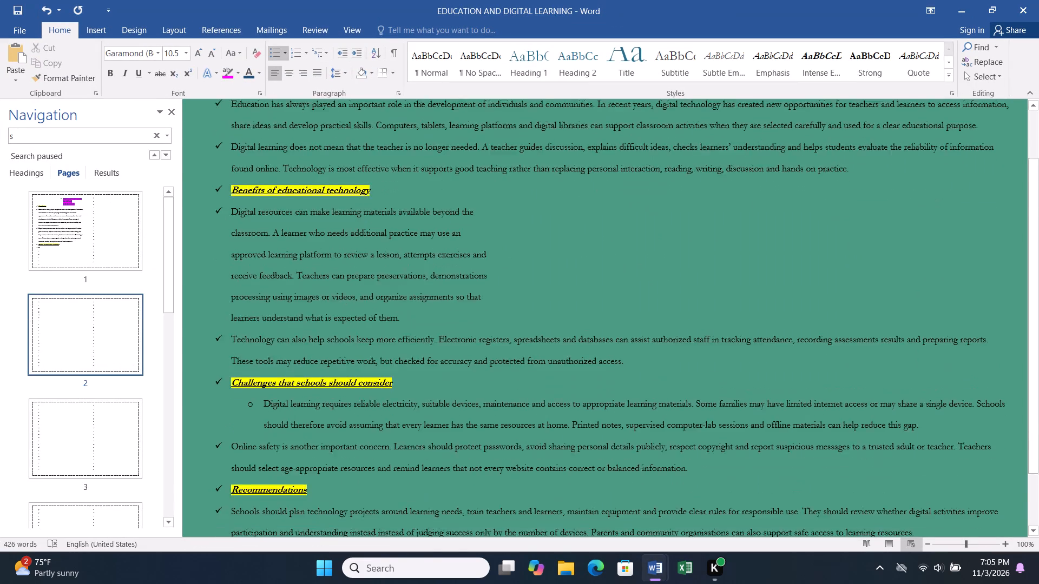
scroll(642, 230, "down", 18)
scroll(566, 328, "up", 2)
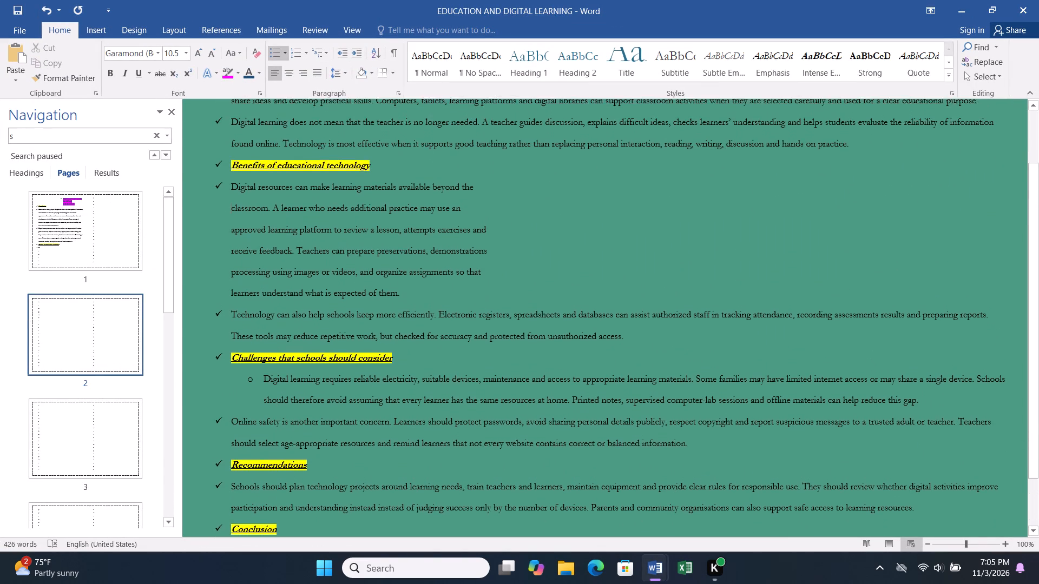
scroll(380, 197, "down", 5)
scroll(436, 248, "down", 2)
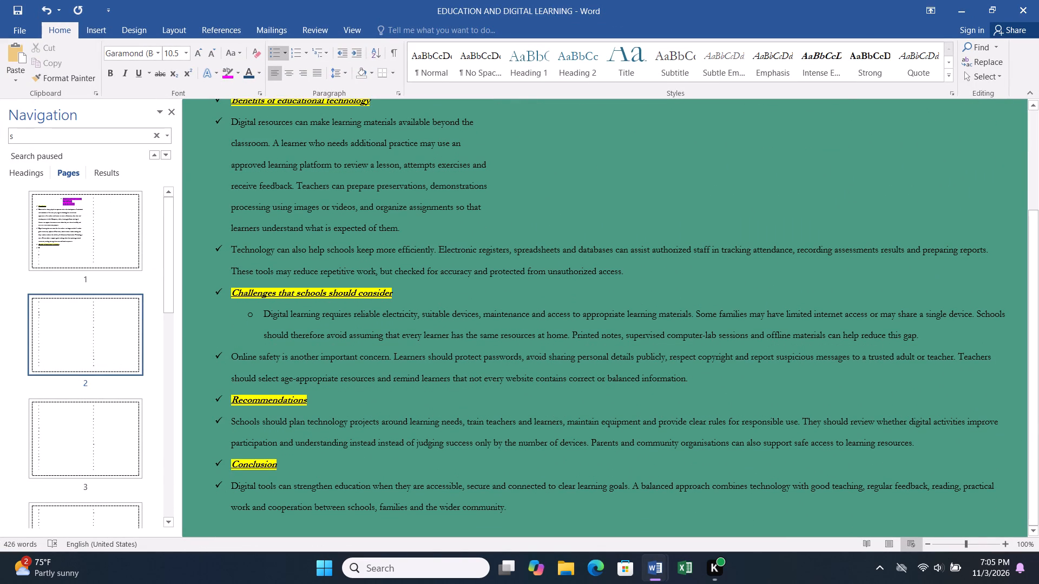
left_click(511, 509)
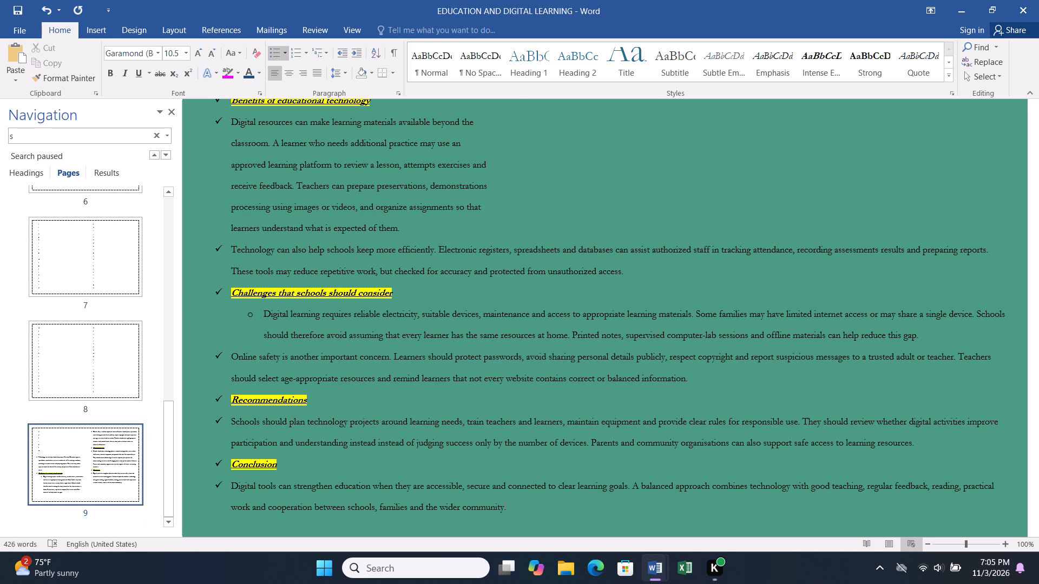
left_click(106, 25)
left_click(102, 74)
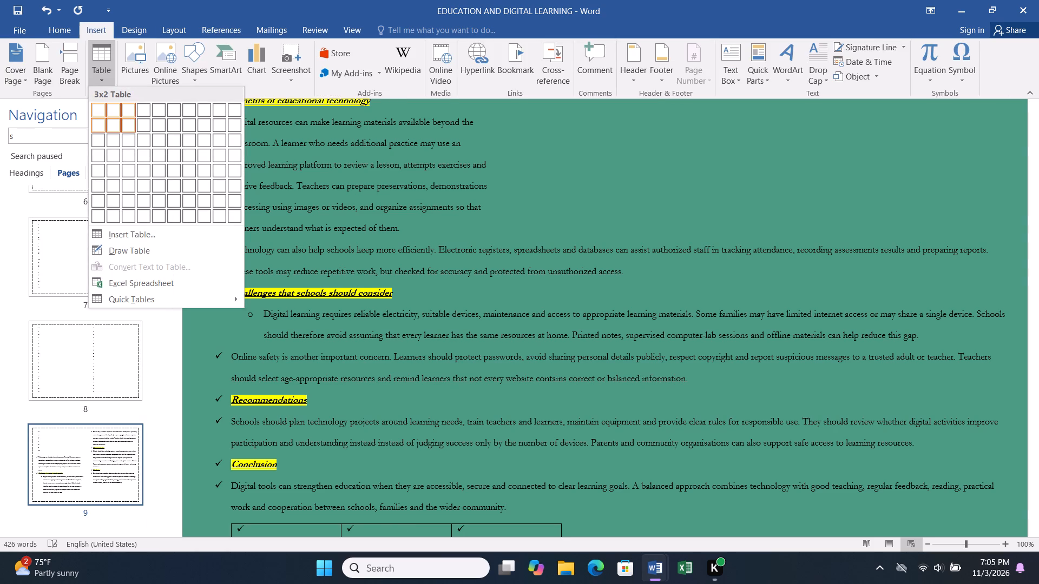
left_click(126, 183)
scroll(333, 183, "down", 4)
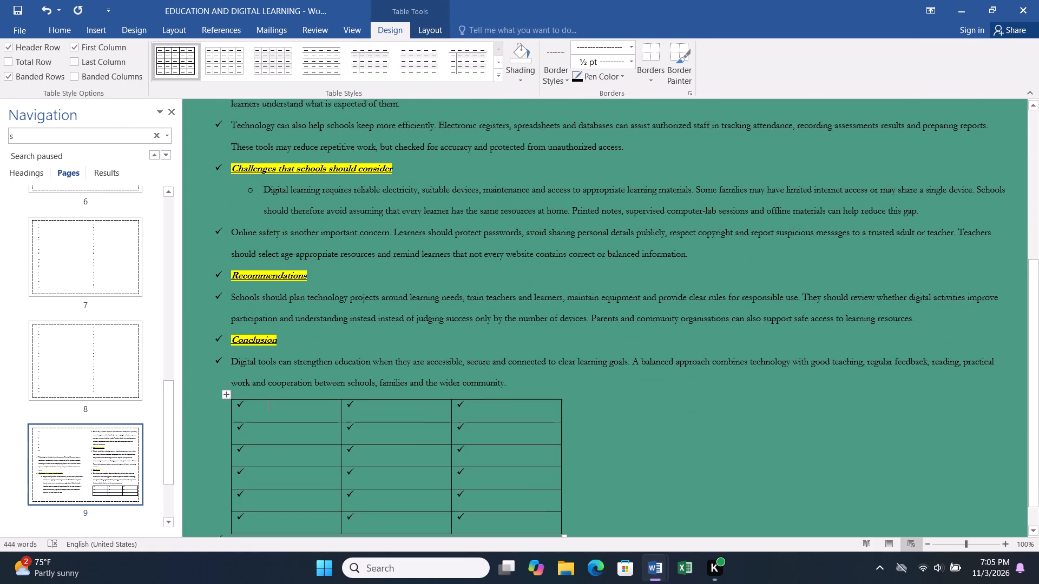
scroll(358, 210, "down", 4)
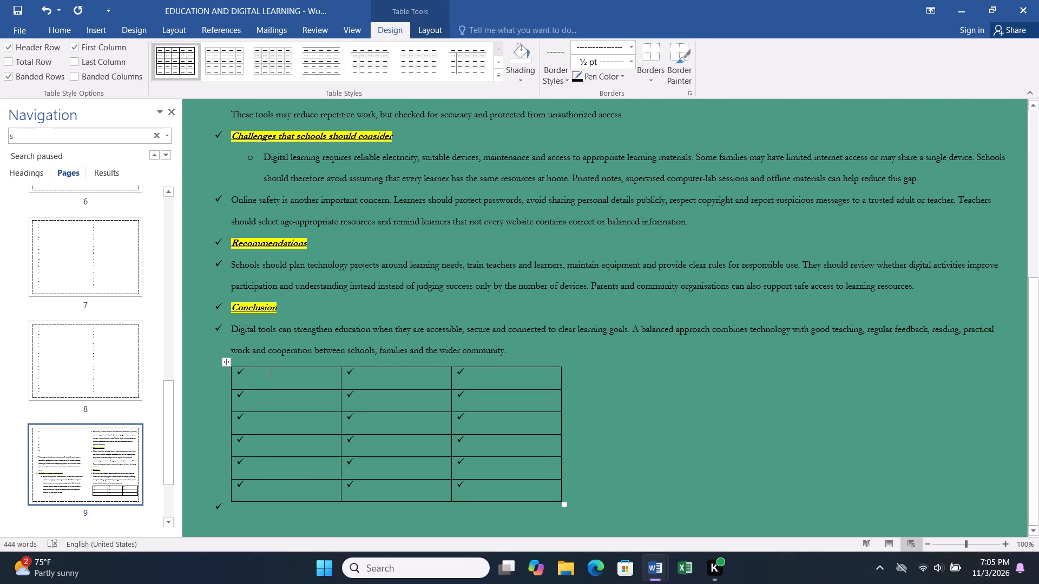
Remove the check-mark bullet from the first cell of the new table.
left_click(246, 371)
key("BackSpace")
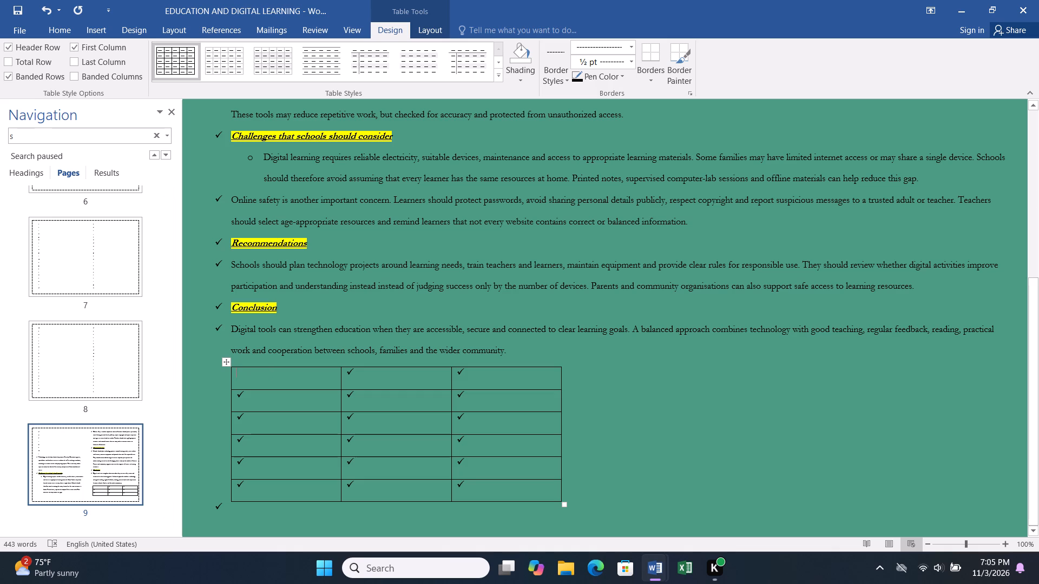
Arrange the practice paper and the essay side by side, and close the essay's Navigation pane.
left_click(499, 1)
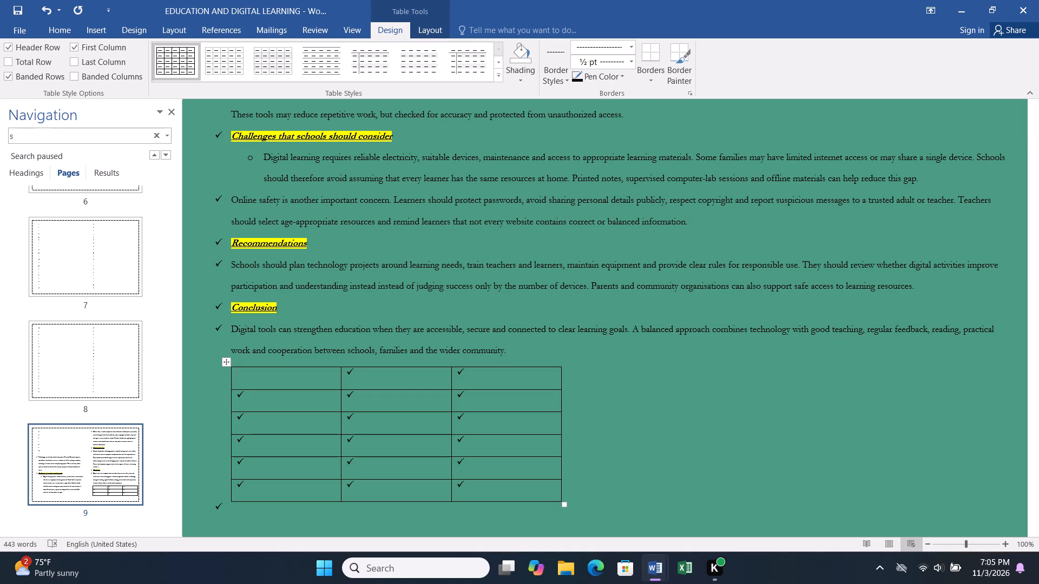
key("super+Left")
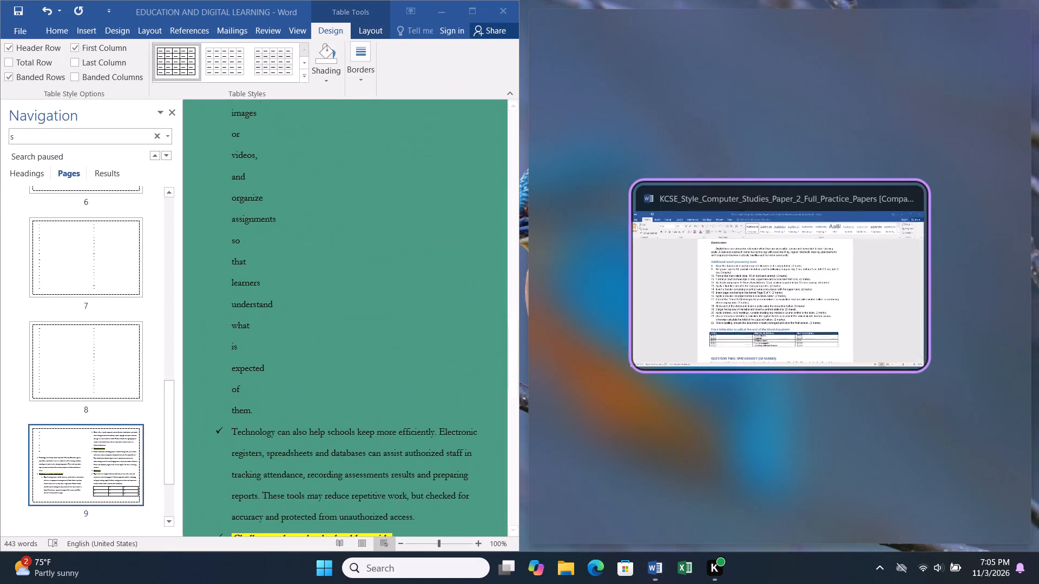
left_click(517, 70)
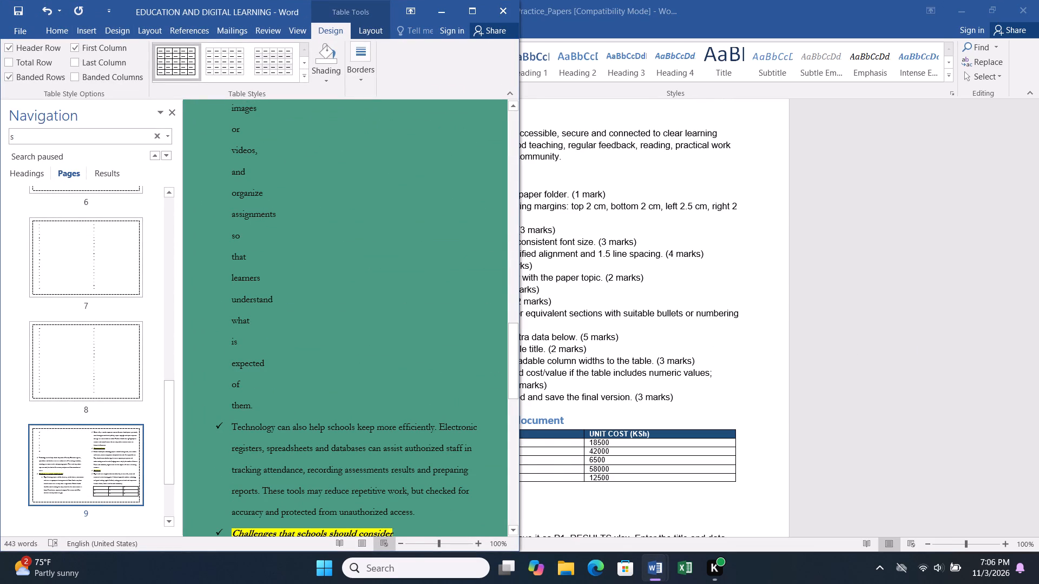
left_click(725, 10)
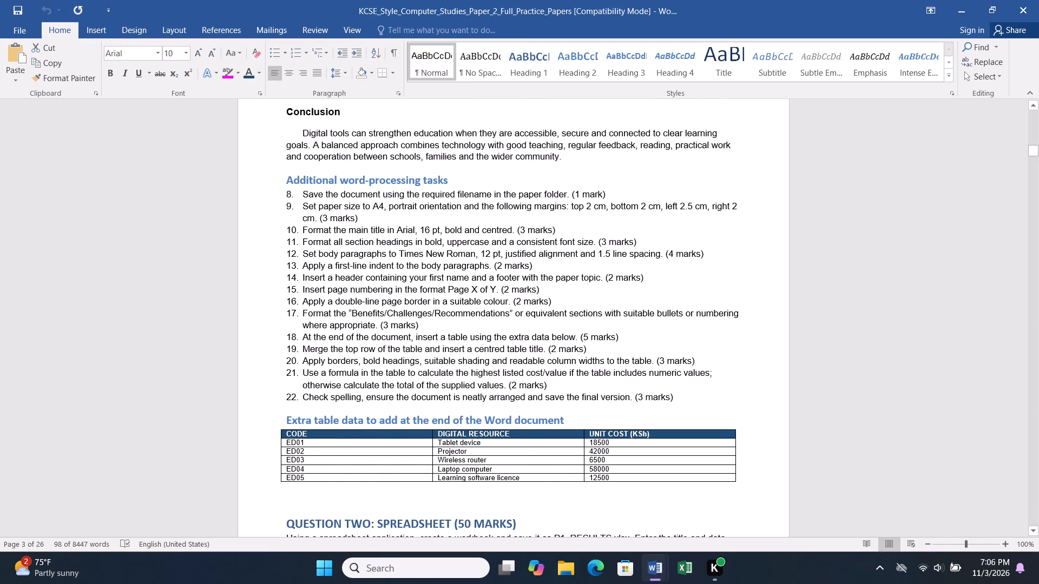
left_click(991, 0)
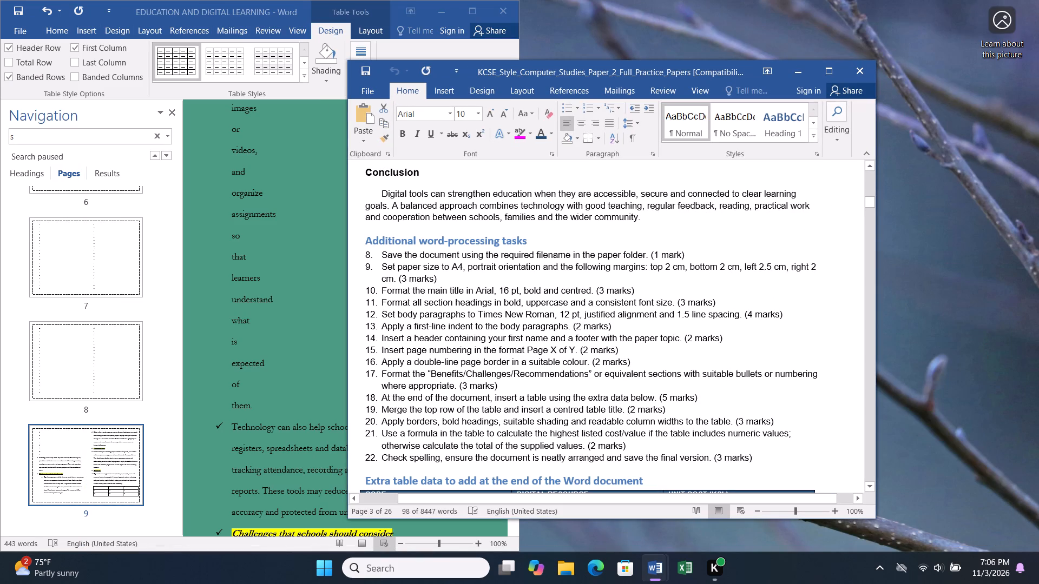
key("super+Left")
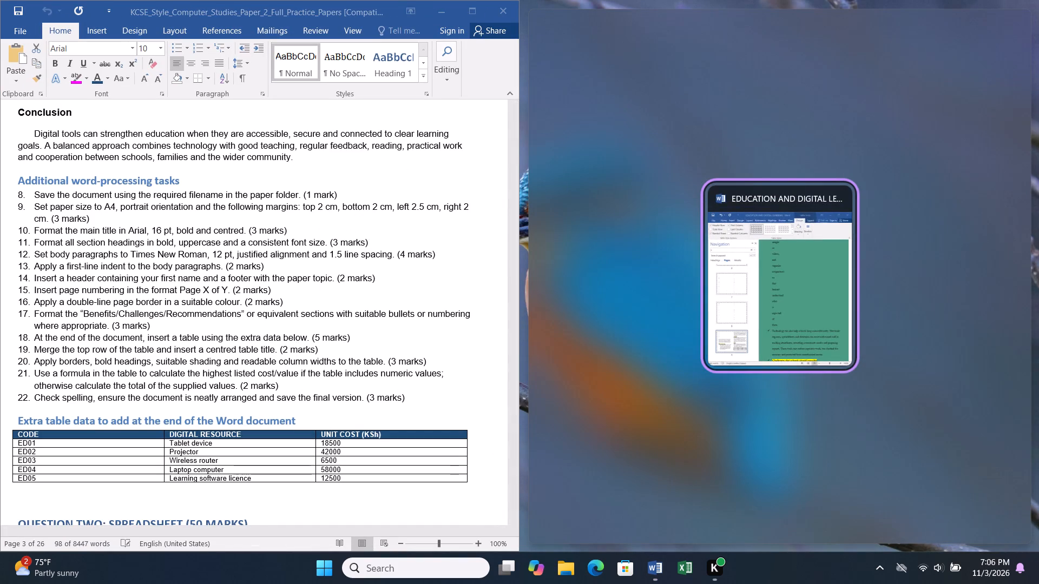
left_click(745, 244)
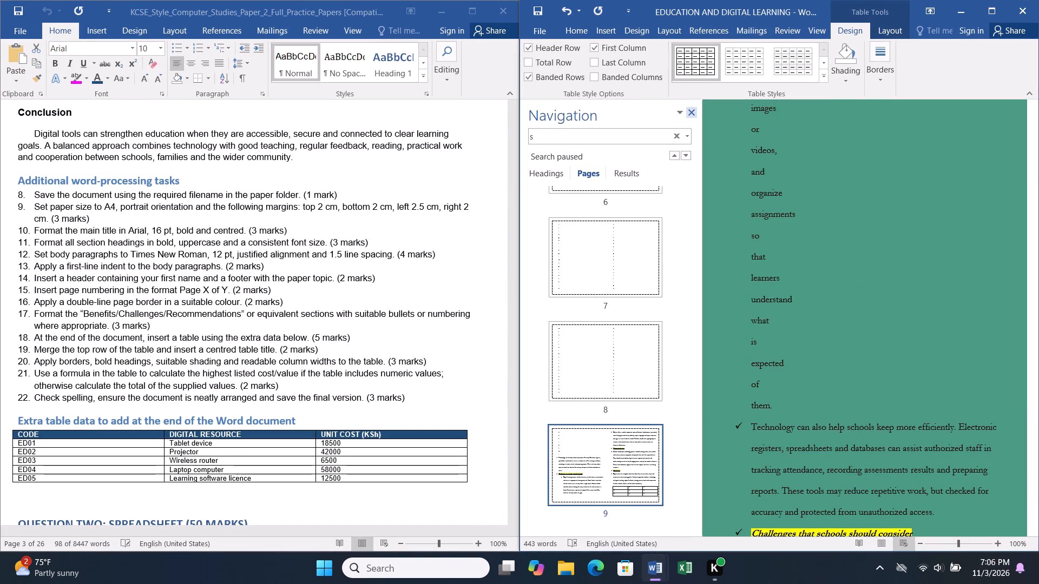
left_click(692, 109)
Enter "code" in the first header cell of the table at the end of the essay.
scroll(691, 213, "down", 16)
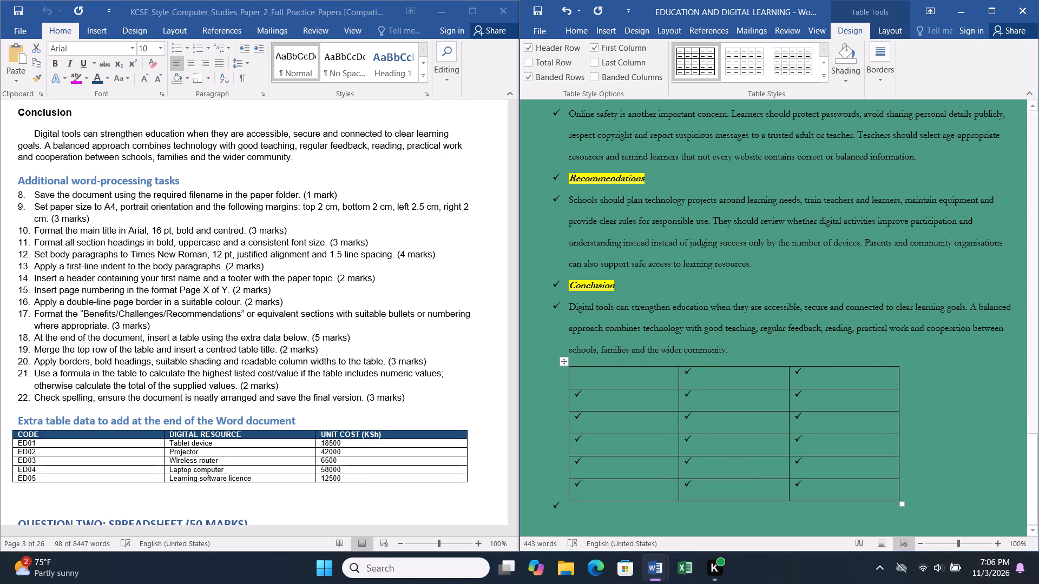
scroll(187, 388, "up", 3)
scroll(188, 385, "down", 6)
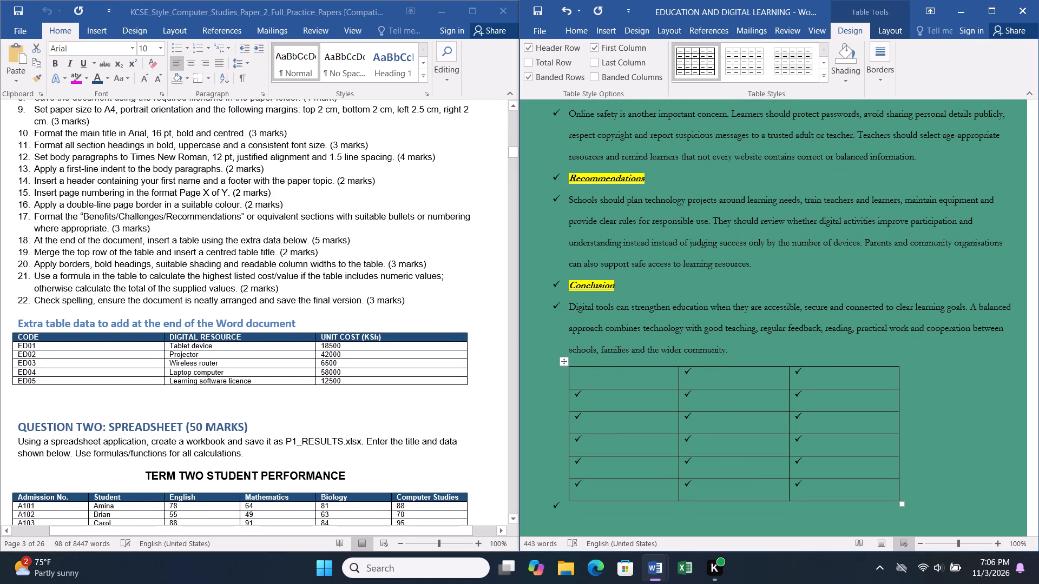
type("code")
Replace the check-mark bullet in the second header cell with the heading "DIGITAL RESOURSE".
key("Right")
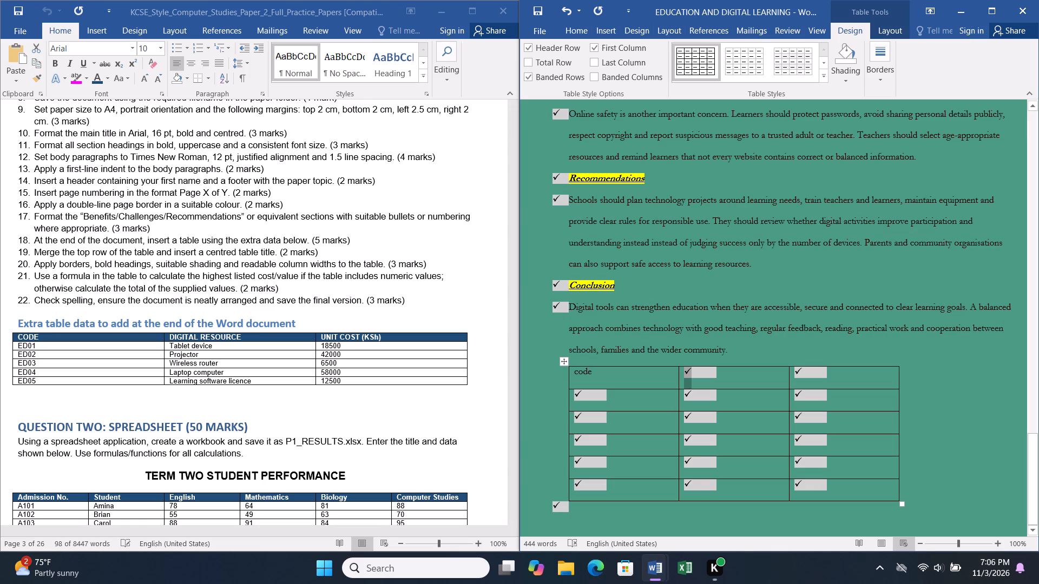
left_click(726, 381)
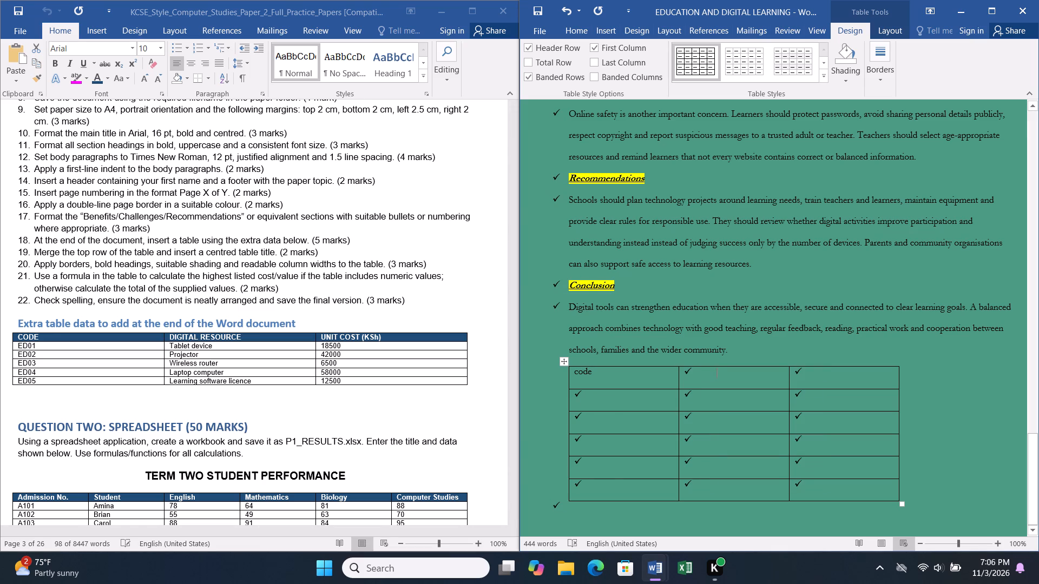
left_click(724, 378)
key("BackSpace")
type("DIGITAL RESOUR")
type("SE")
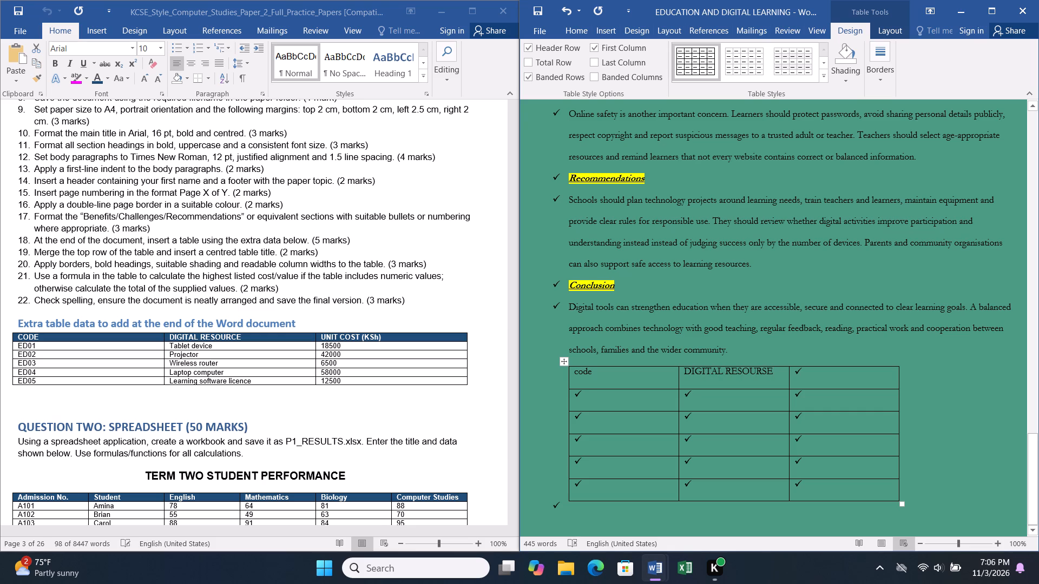
Re-enter the first column heading in capitals as "CODE".
left_click(609, 374)
key("BackSpace")
key("BackSpace")
key("BackSpace")
key("BackSpace")
key("o")
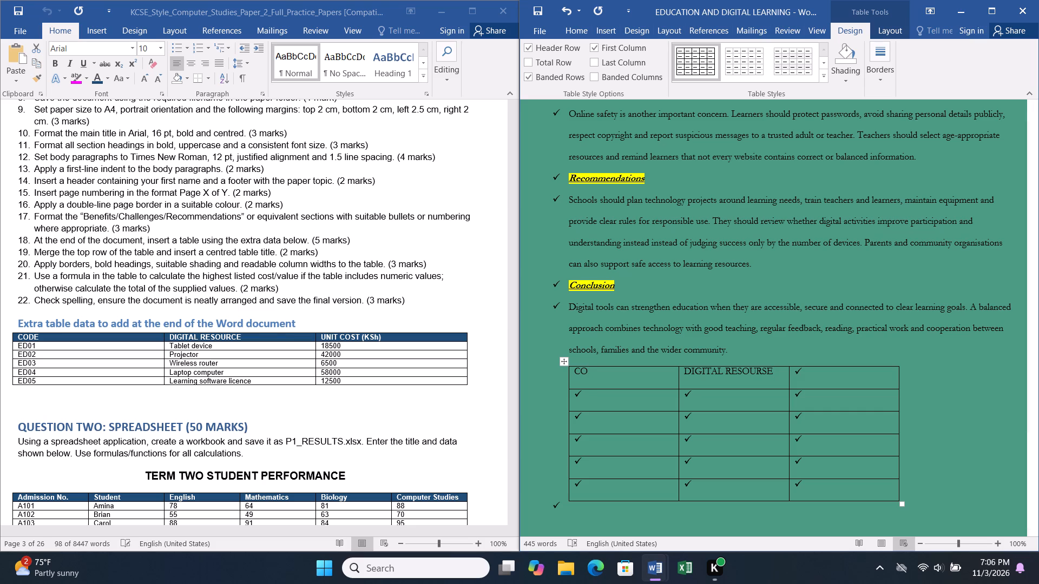
type("DE")
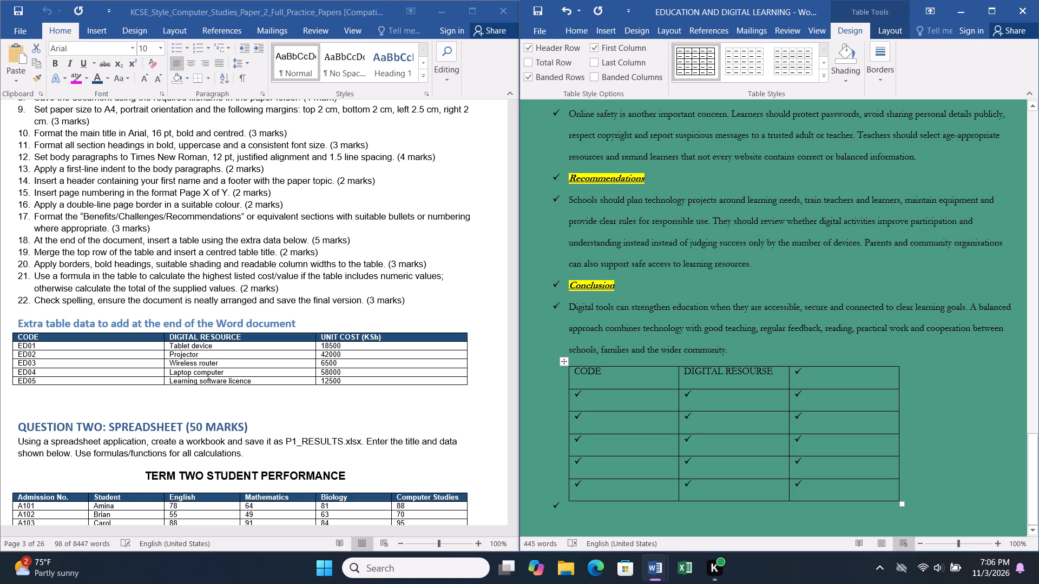
Replace the check-mark bullet in the third header cell with the heading "UNIT COST (Ksh)".
left_click(814, 379)
left_click(814, 379)
key("BackSpace")
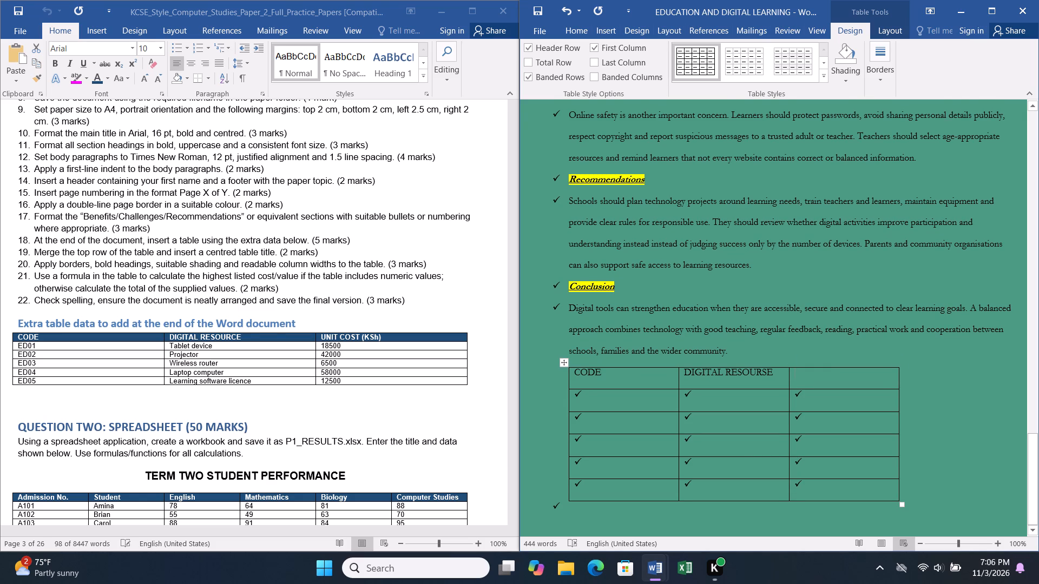
type("UNIT COST")
key("space")
type("()")
key("Left")
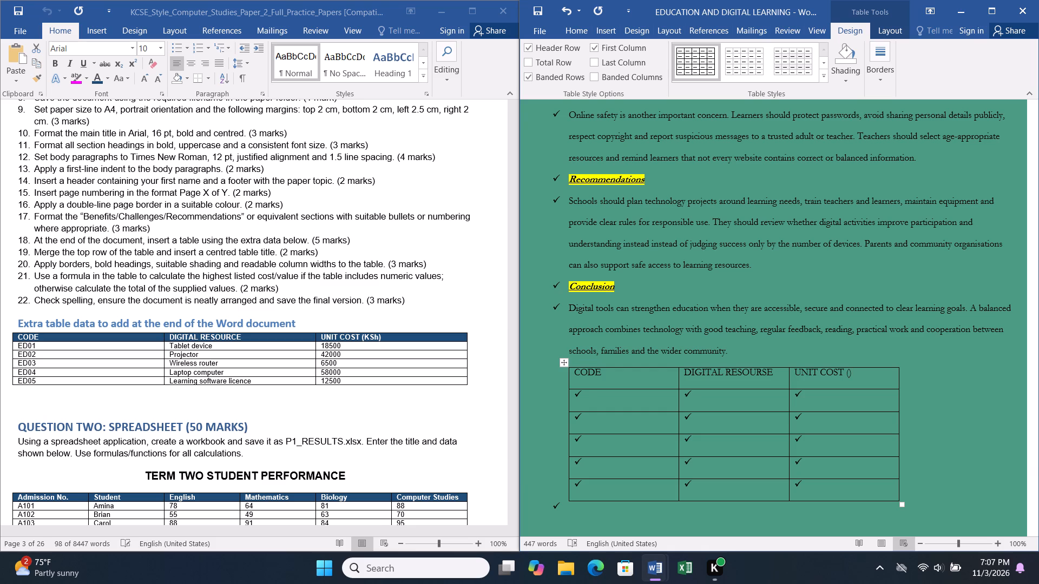
type("ksh")
key("Left")
key("Left")
key("BackSpace")
key("k")
Clear the spelling flag on "Ksh" and fill the unit cost column with 18500, 42000, 6500, 50000 and 12500.
left_click(850, 404)
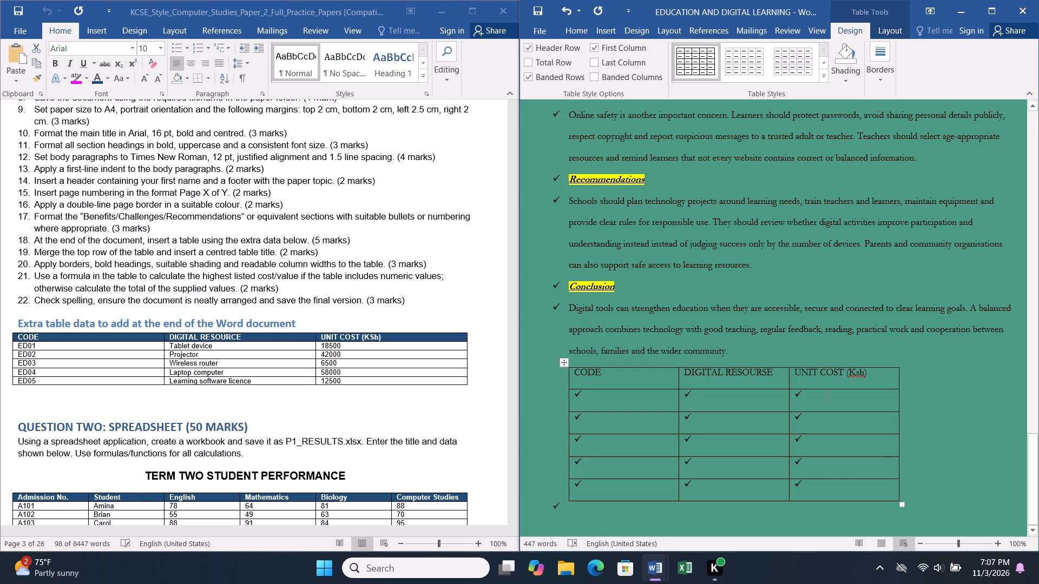
right_click(858, 379)
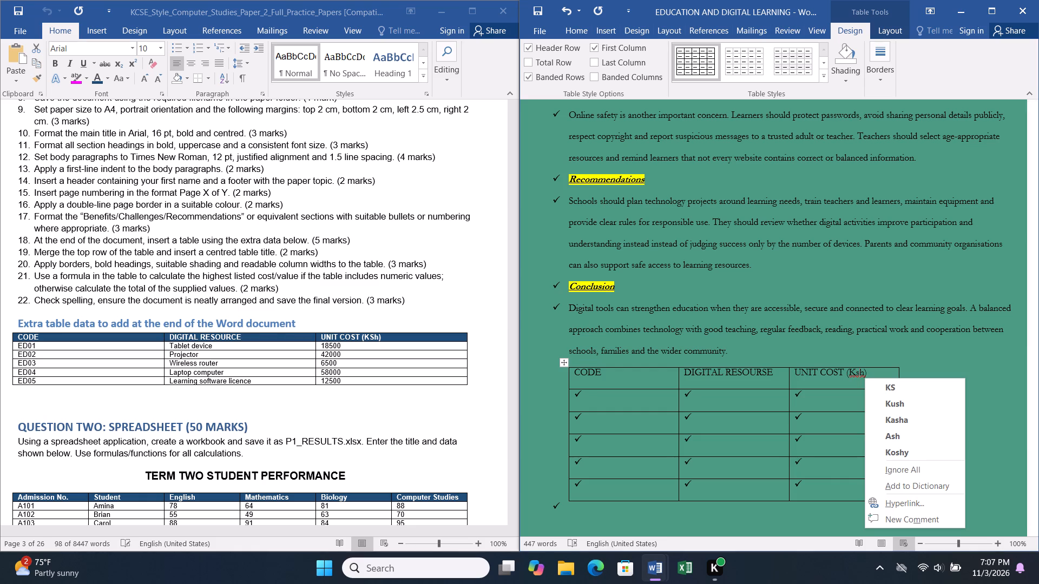
Ignore all spelling flags for "Ksh" in the third column heading of the table.
left_click(909, 465)
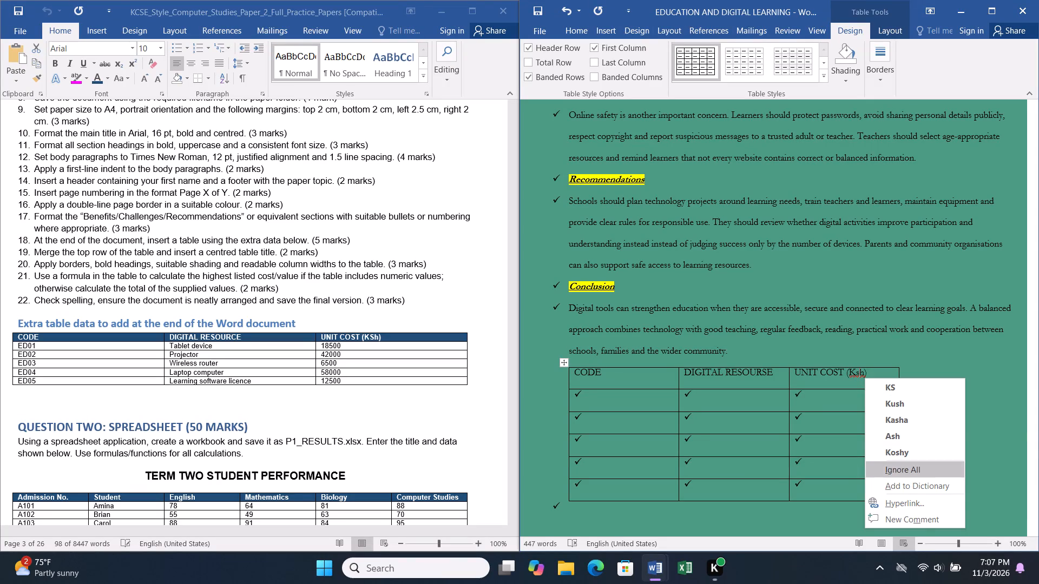
Replace the check-mark bullets in the first three unit cost cells below the heading with 18500, 42000 and 6500.
left_click(806, 396)
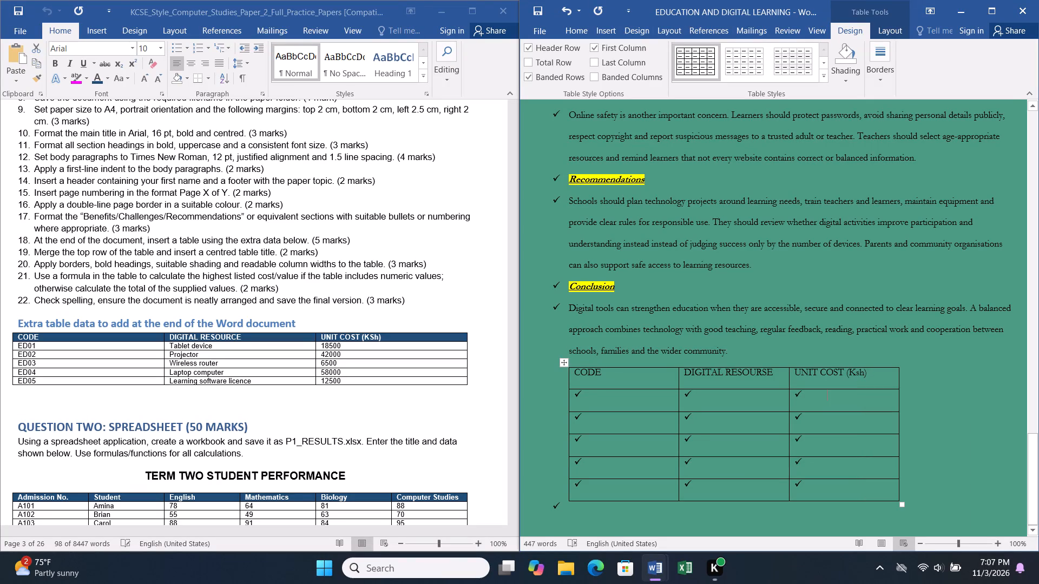
key("BackSpace")
scroll(445, 379, "down", 2)
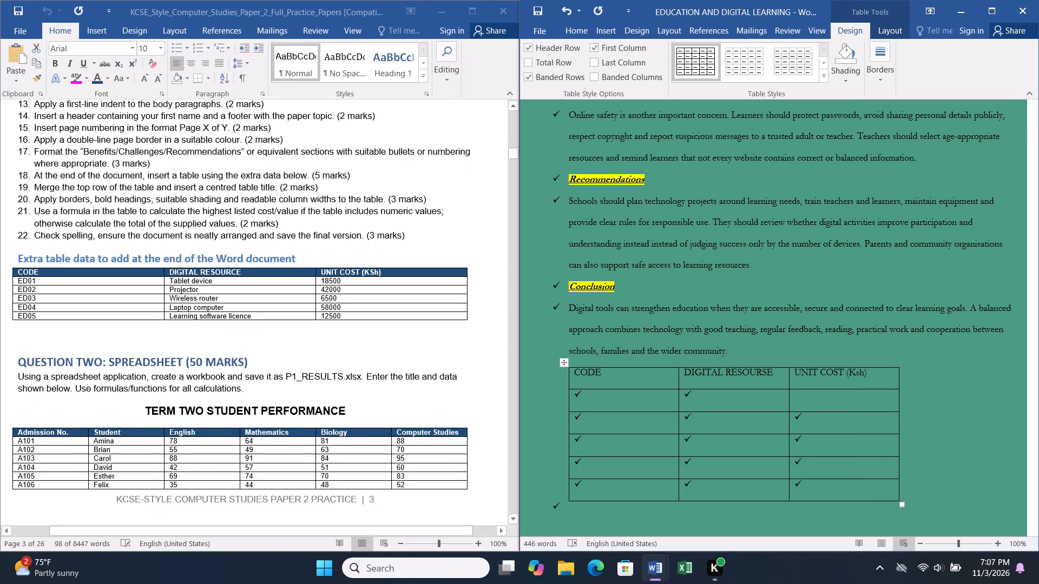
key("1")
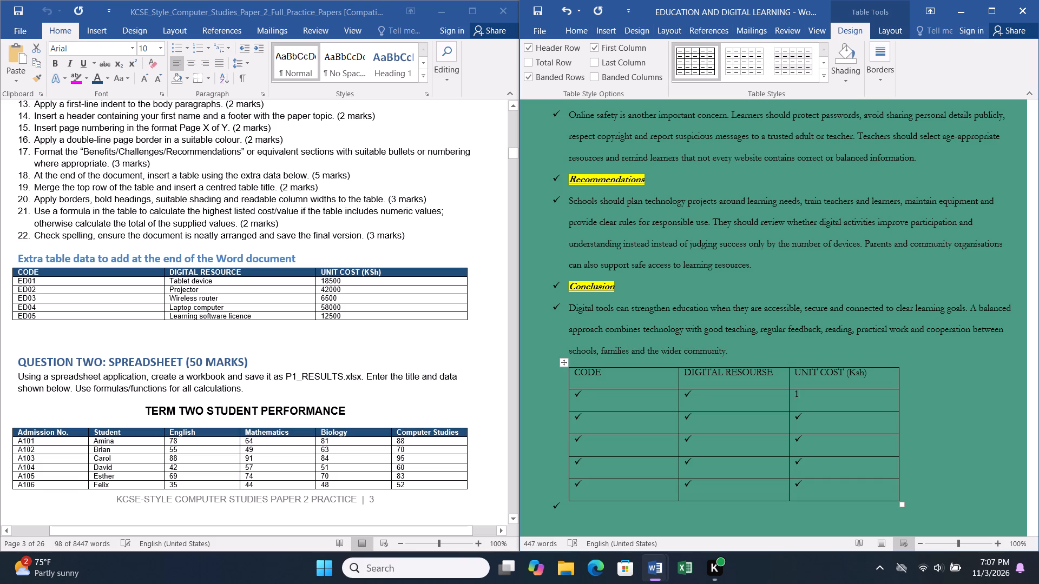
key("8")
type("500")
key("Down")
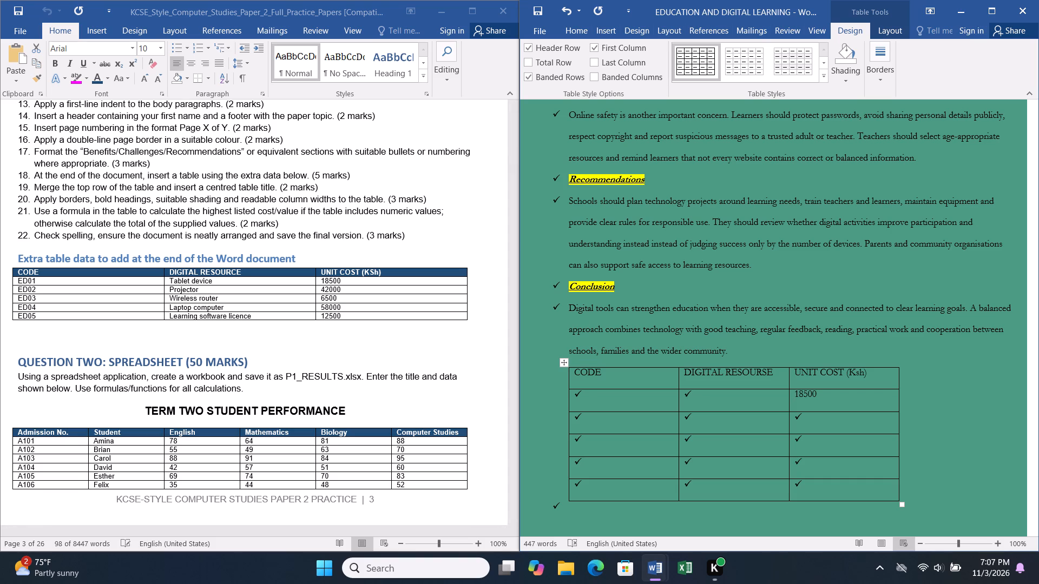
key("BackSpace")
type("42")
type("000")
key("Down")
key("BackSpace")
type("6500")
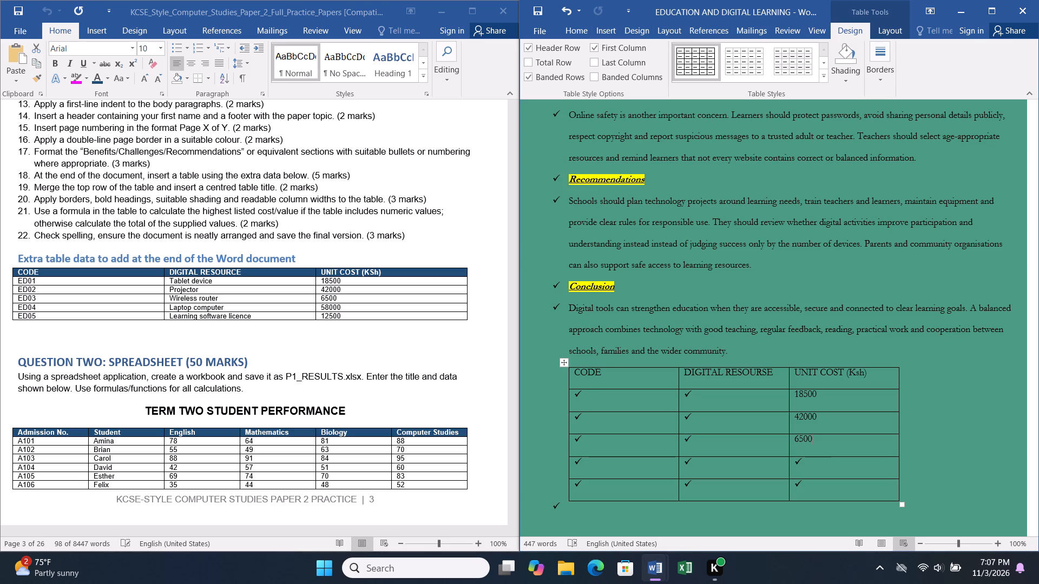
Replace the check-mark bullets in the last two unit cost cells with 50000 and 12500.
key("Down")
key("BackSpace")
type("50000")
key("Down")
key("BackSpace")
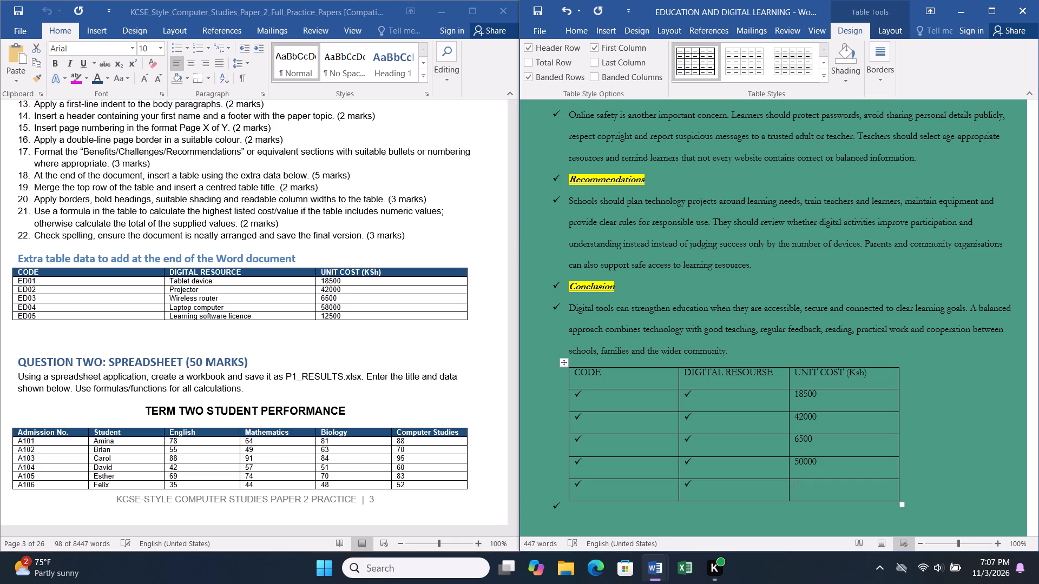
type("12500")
Remove the check-mark bullet from the last cell of the digital resource column, beside the 12500 cost.
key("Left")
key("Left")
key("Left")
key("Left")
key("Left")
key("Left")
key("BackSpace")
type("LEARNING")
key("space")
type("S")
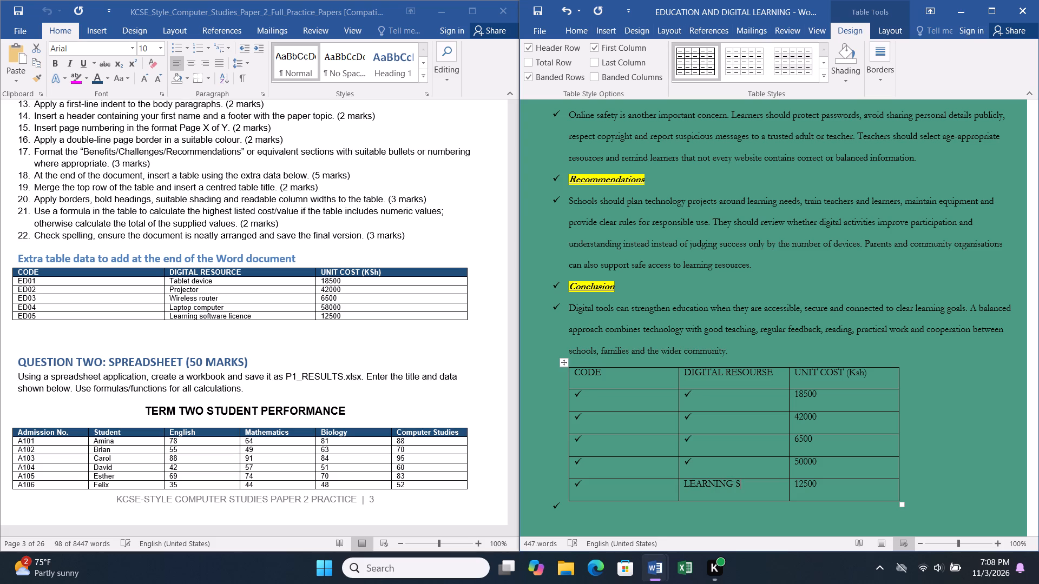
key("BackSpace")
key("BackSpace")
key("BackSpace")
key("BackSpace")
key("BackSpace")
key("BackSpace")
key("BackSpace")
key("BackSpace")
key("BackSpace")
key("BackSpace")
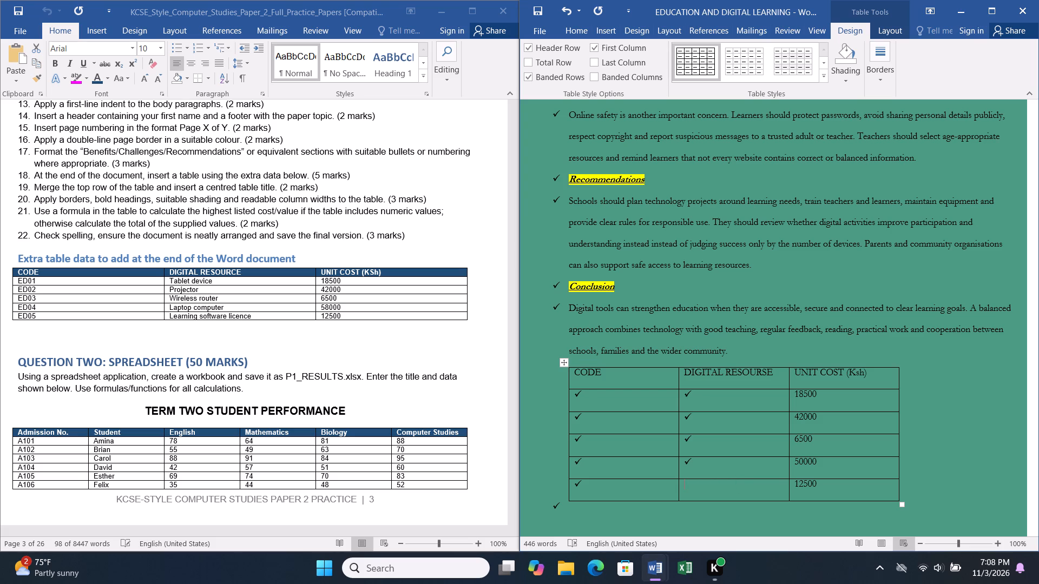
Enter "Learning software lincence" in the last digital resource cell, beside the 12500 cost.
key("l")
type("earning")
key("space")
type("soft")
type("ware")
key("space")
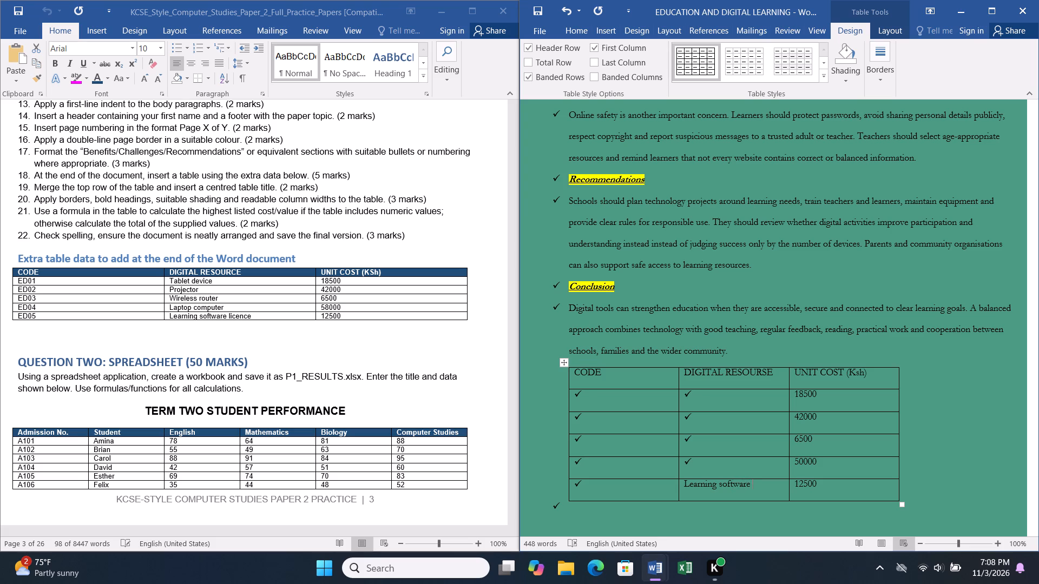
type("lince")
key("s")
key("BackSpace")
type("nce")
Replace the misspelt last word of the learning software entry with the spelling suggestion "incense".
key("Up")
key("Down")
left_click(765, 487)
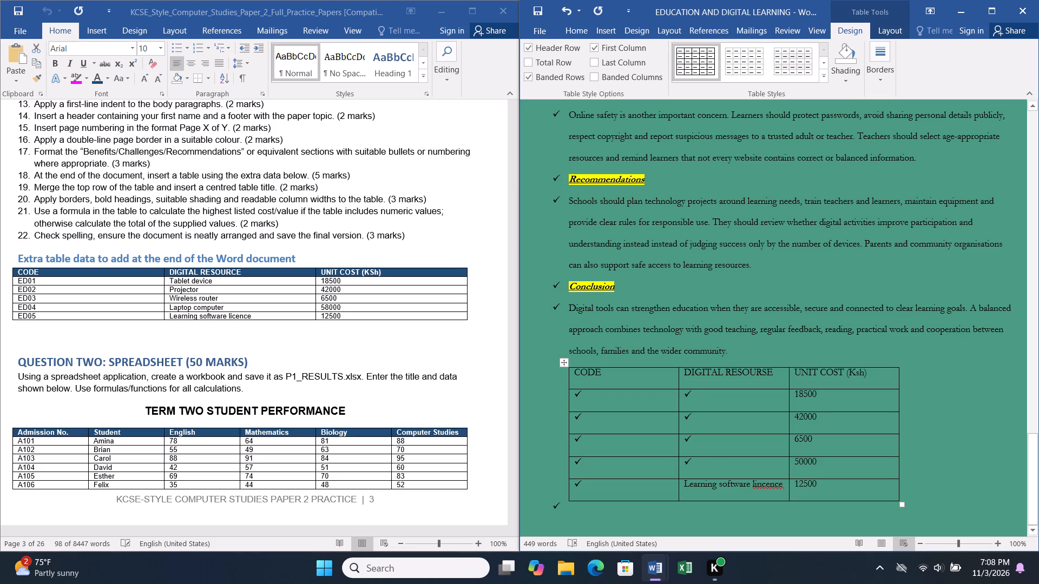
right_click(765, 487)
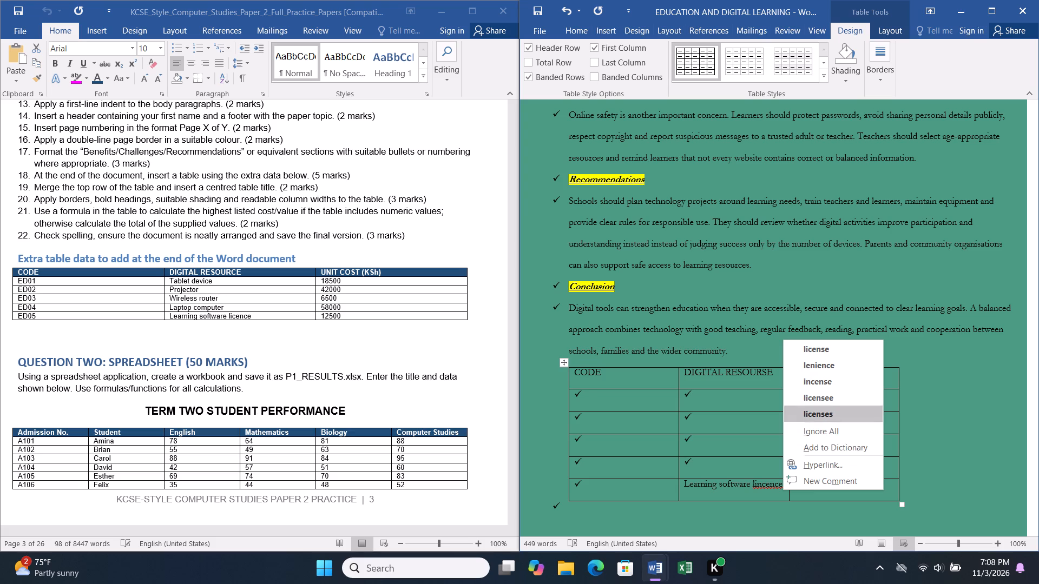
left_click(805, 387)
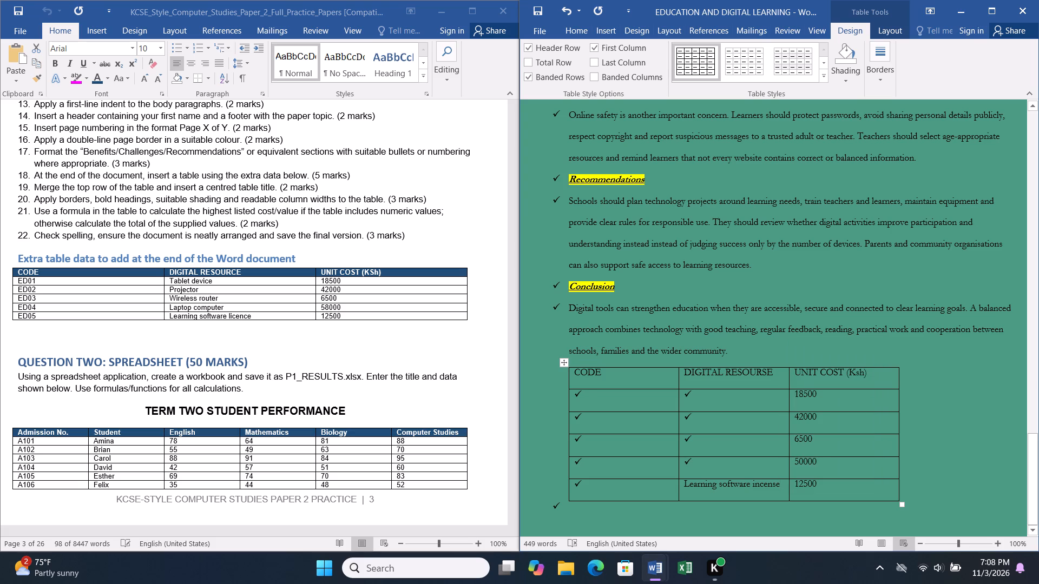
Retype the last word of the learning software entry as "licence".
key("BackSpace")
key("BackSpace")
key("BackSpace")
key("BackSpace")
key("BackSpace")
key("BackSpace")
key("BackSpace")
type("lin")
key("c")
key("BackSpace")
key("BackSpace")
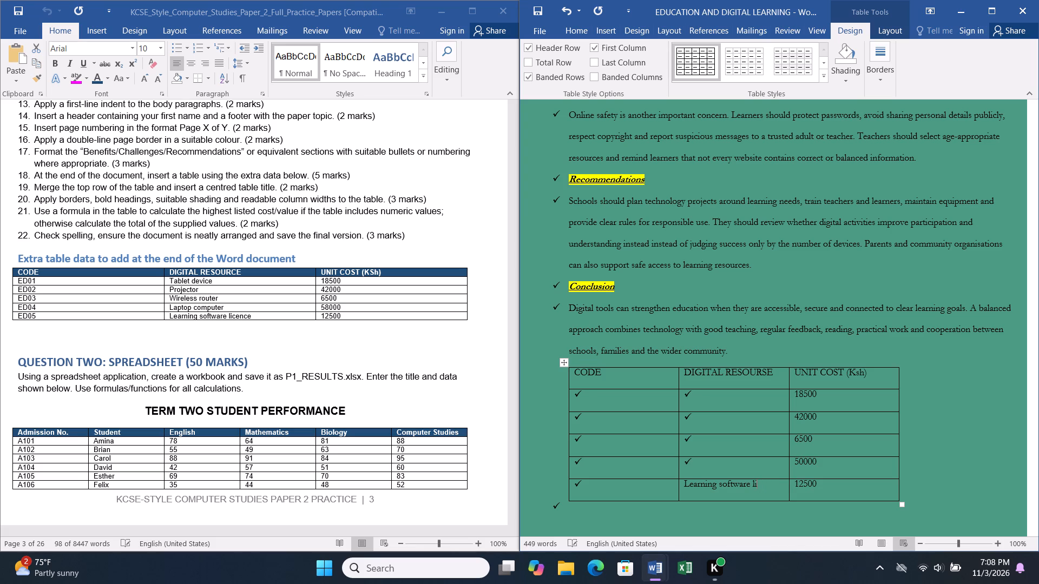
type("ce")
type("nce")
Replace the check-mark bullet in the digital resource cell beside the 50000 cost with "Laptop computer".
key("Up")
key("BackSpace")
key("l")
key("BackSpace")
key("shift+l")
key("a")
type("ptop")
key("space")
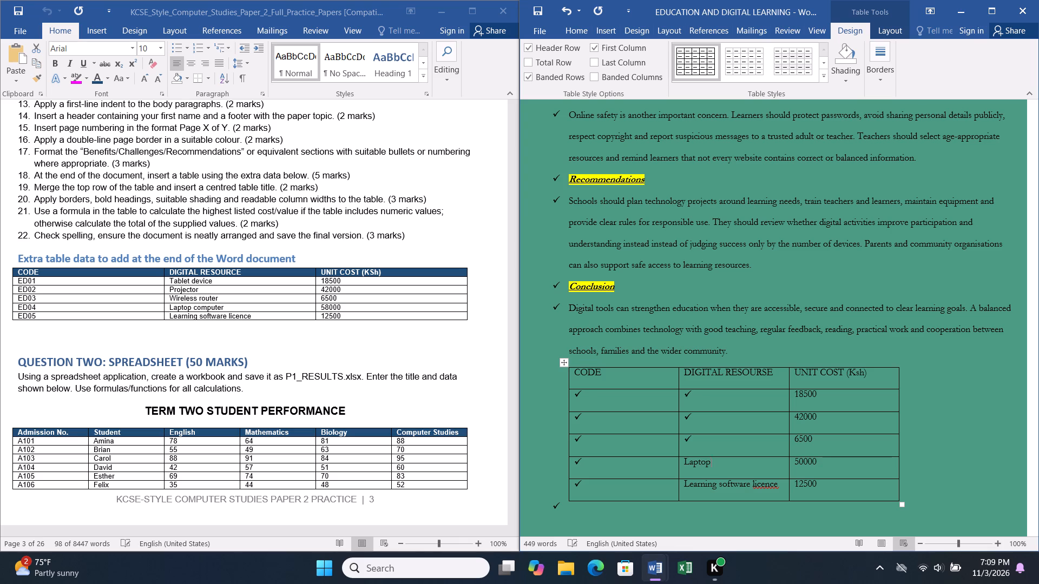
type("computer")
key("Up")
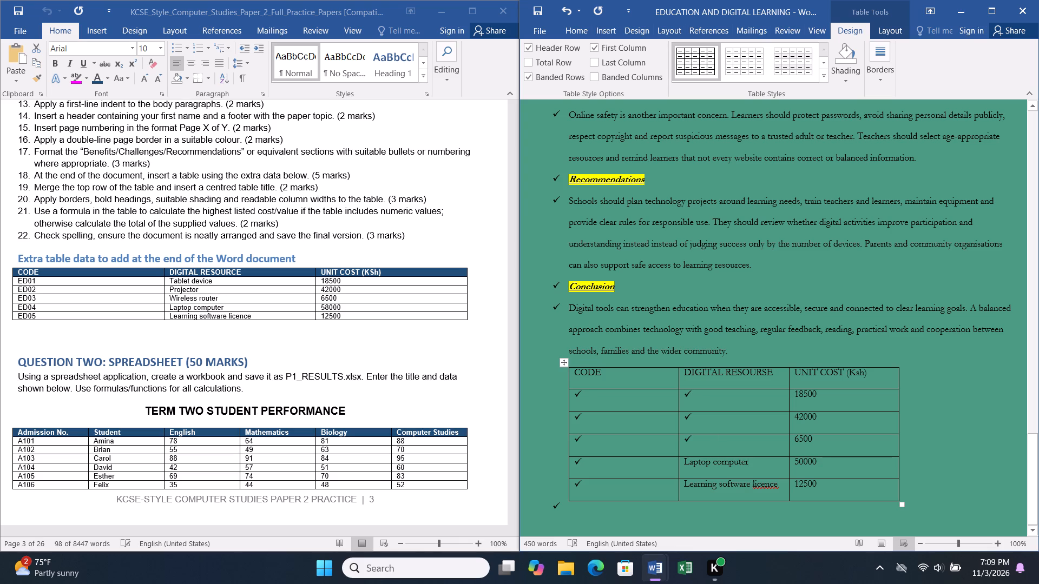
Clear the spelling flag on "licence" in the learning software entry, keeping the word as written.
right_click(762, 485)
left_click(799, 434)
Replace the check-mark bullet in the digital resource cell beside the 6500 cost with "Wireless router".
left_click(744, 447)
key("BackSpace")
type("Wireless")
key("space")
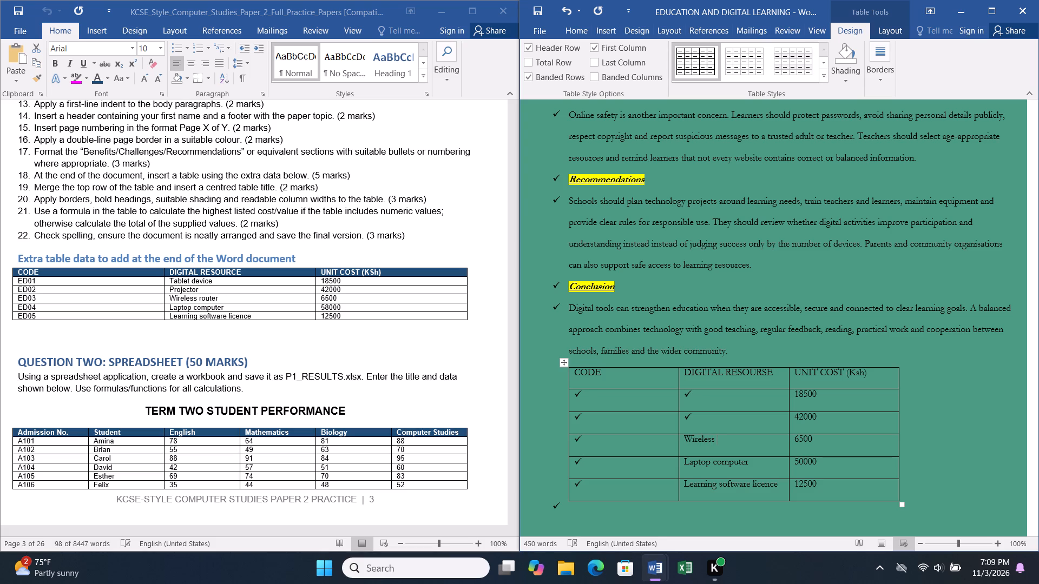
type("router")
Replace the check-mark bullet in the digital resource cell beside the 42000 cost with "Projector".
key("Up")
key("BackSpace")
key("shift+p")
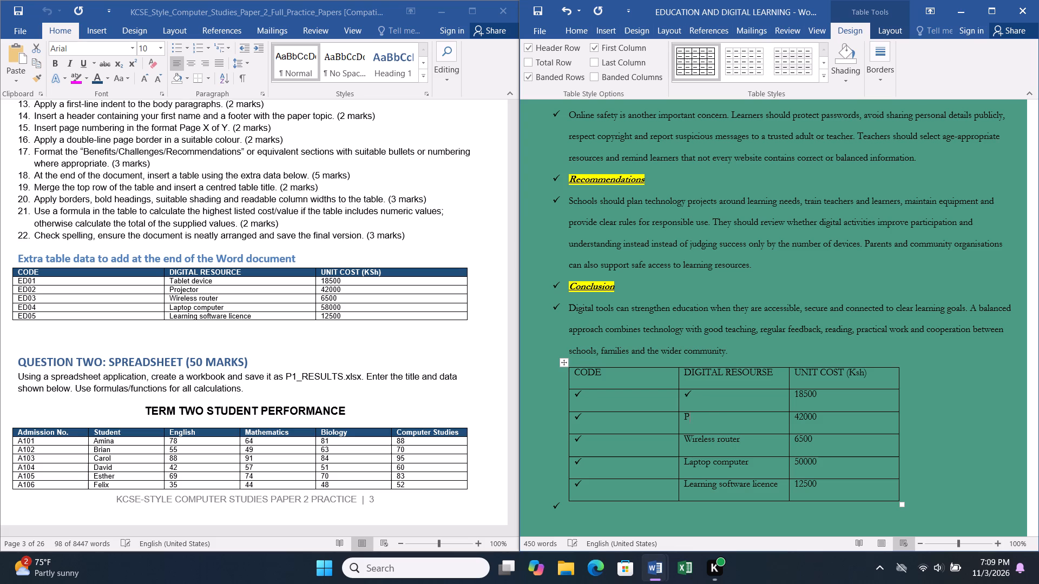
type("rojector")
Replace the check-mark bullet in the digital resource cell beside the 18500 cost with "Tablet device".
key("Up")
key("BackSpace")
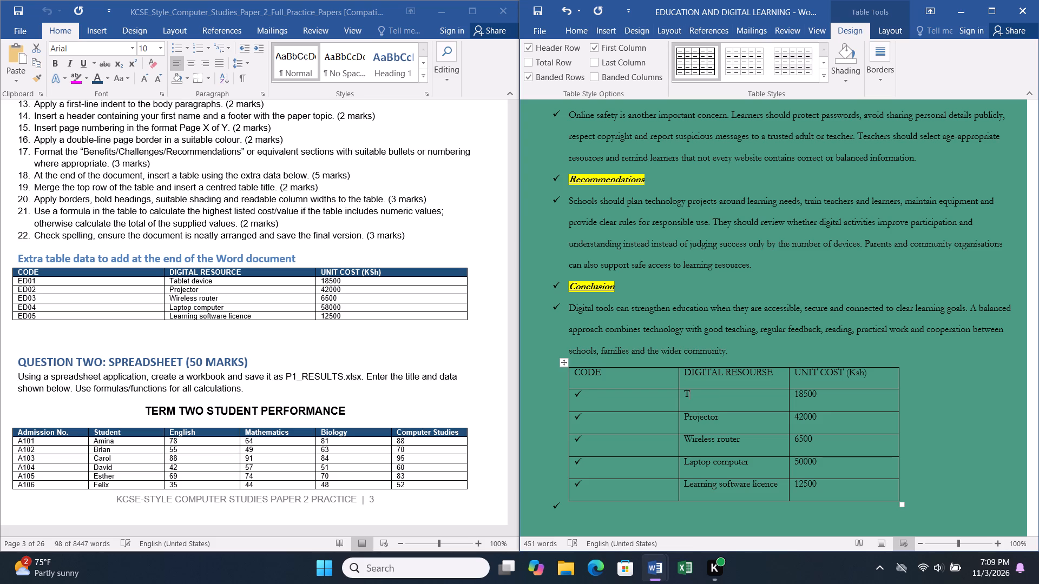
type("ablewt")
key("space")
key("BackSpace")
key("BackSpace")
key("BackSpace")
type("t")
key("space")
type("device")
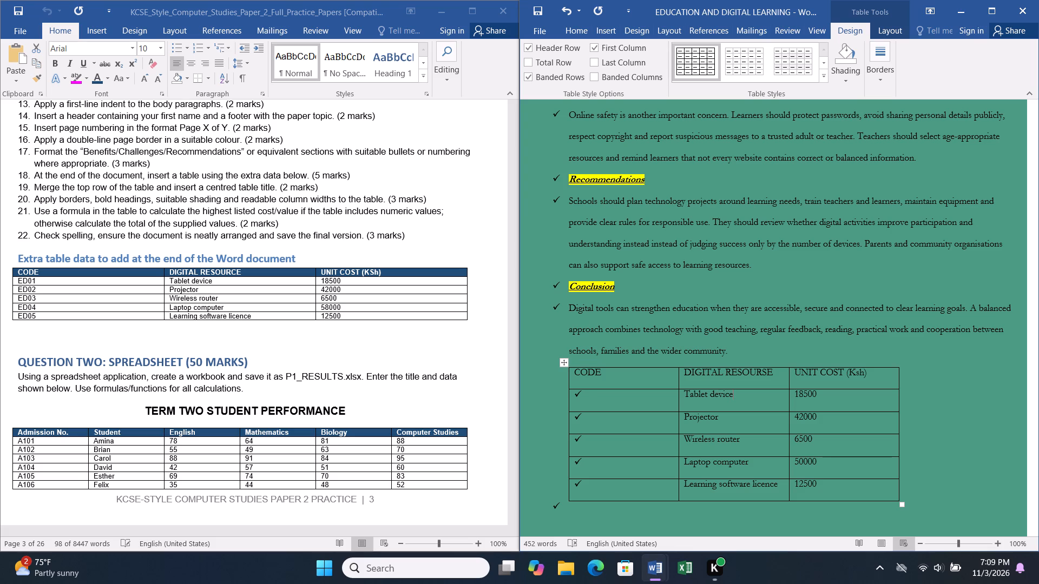
Replace the check-mark bullets in the CODE column with ED01, ED02, ED03, ED04 and ED05.
key("Up")
key("Left")
key("Left")
key("Left")
key("Left")
key("Left")
key("Left")
key("Left")
key("Left")
key("Left")
key("Left")
key("Left")
key("Down")
key("BackSpace")
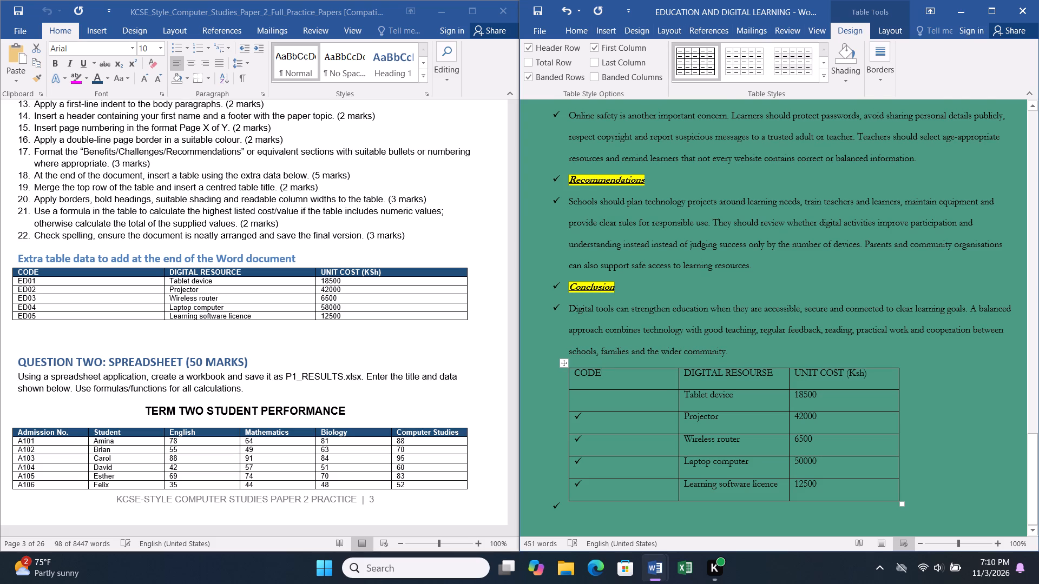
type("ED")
Complete code ED01 for the tablet device and replace the check marks below it in the CODE column with ED02, ED03, ED04 and ED05.
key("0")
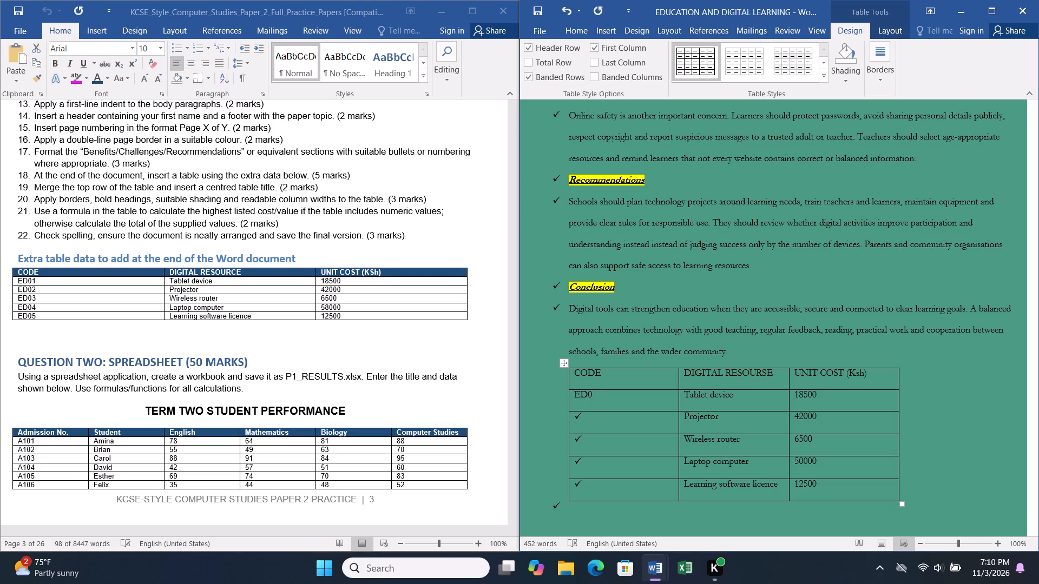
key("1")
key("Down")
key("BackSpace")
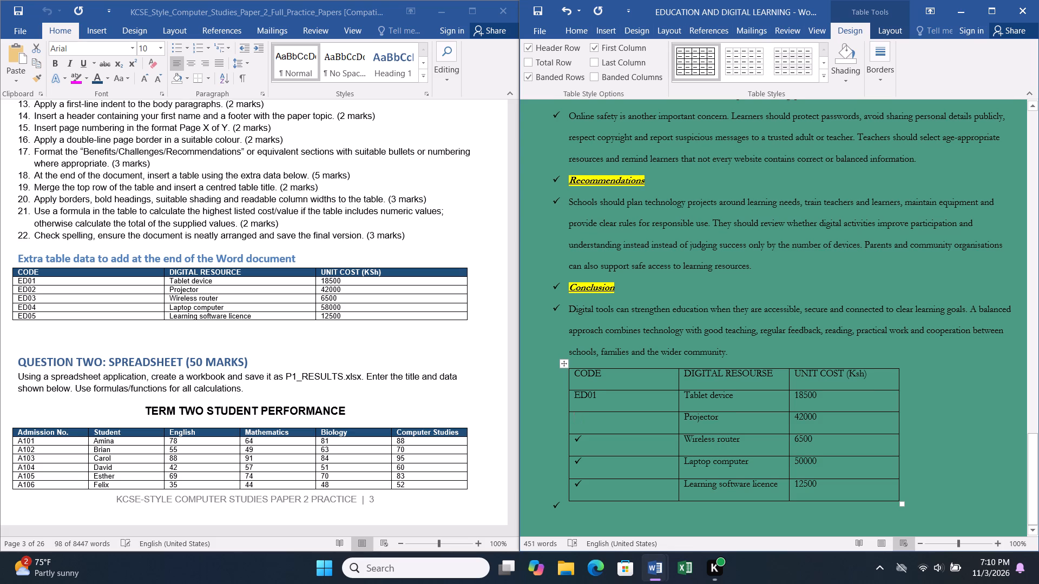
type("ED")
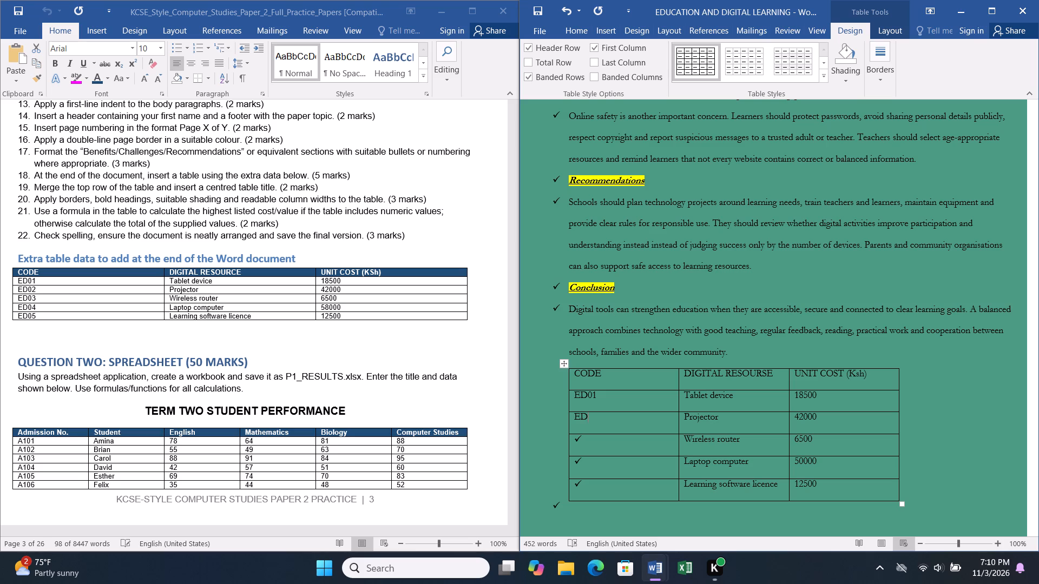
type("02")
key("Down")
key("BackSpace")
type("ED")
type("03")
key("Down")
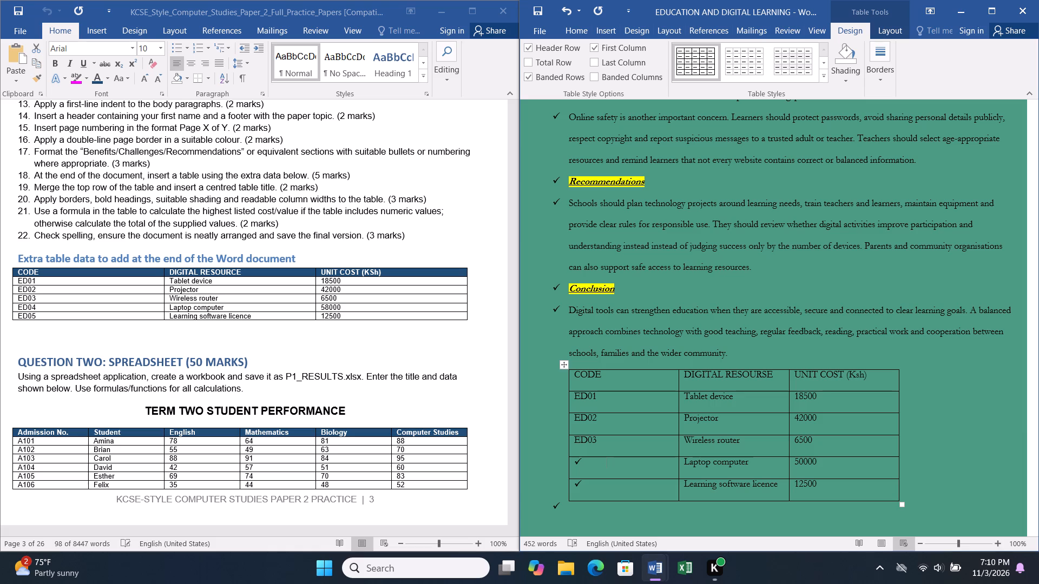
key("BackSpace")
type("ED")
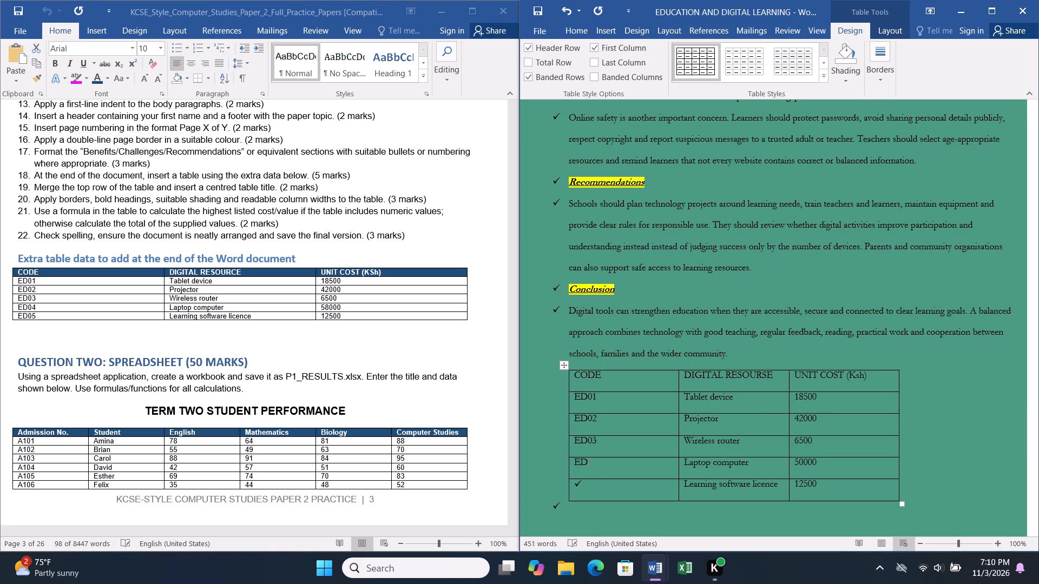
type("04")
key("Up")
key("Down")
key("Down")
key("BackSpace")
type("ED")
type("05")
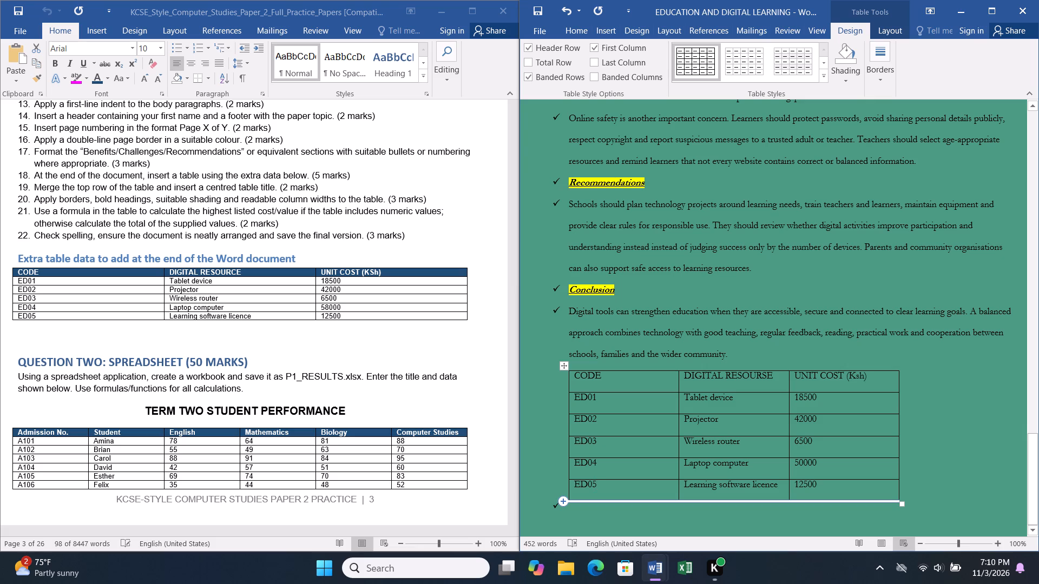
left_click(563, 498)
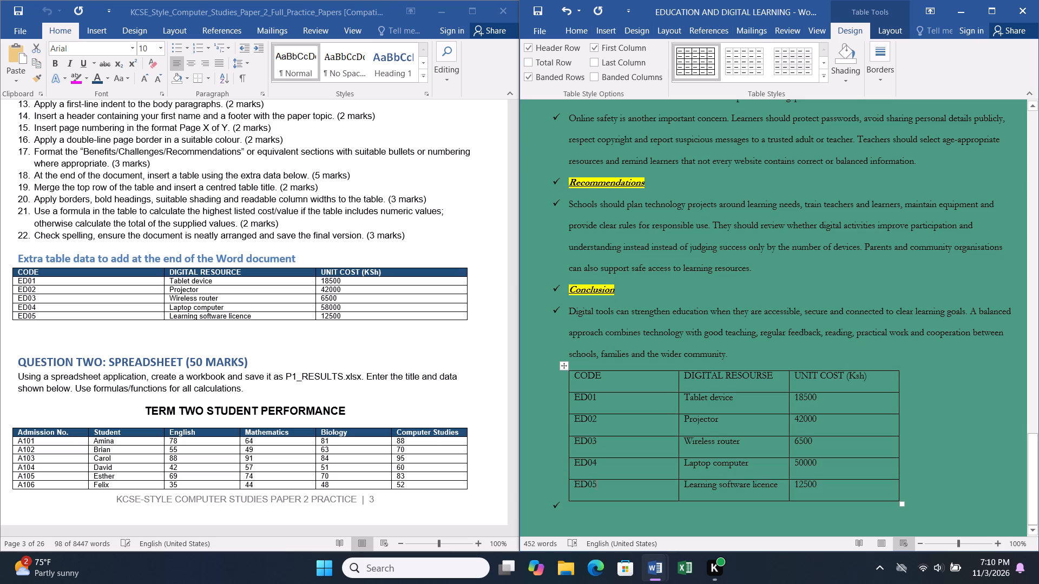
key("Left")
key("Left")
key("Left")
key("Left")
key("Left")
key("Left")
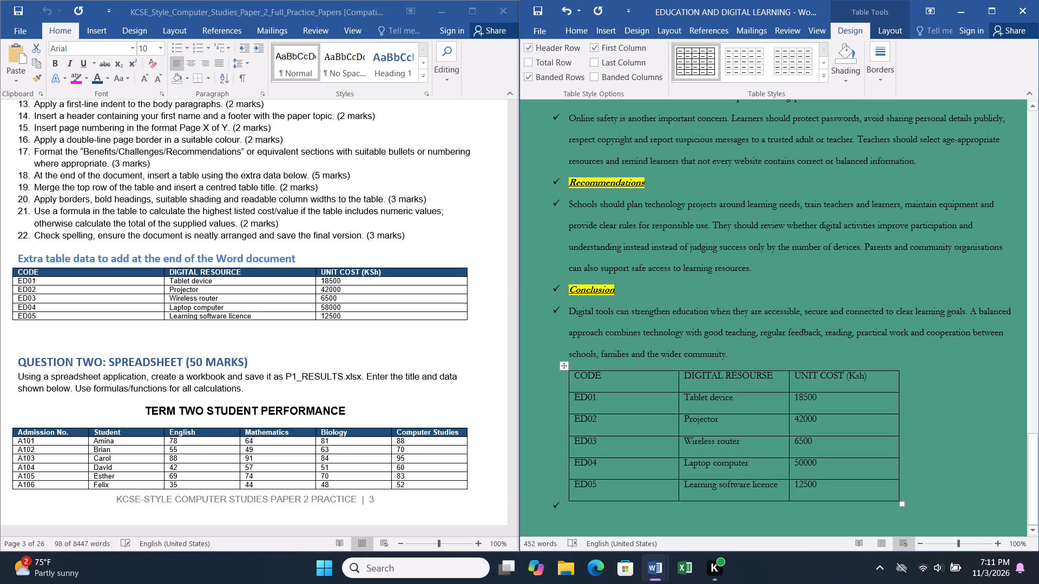
Review the essay's layout from the title through the Benefits of educational technology section, including its one-word-per-line paragraph.
scroll(765, 253, "up", 9)
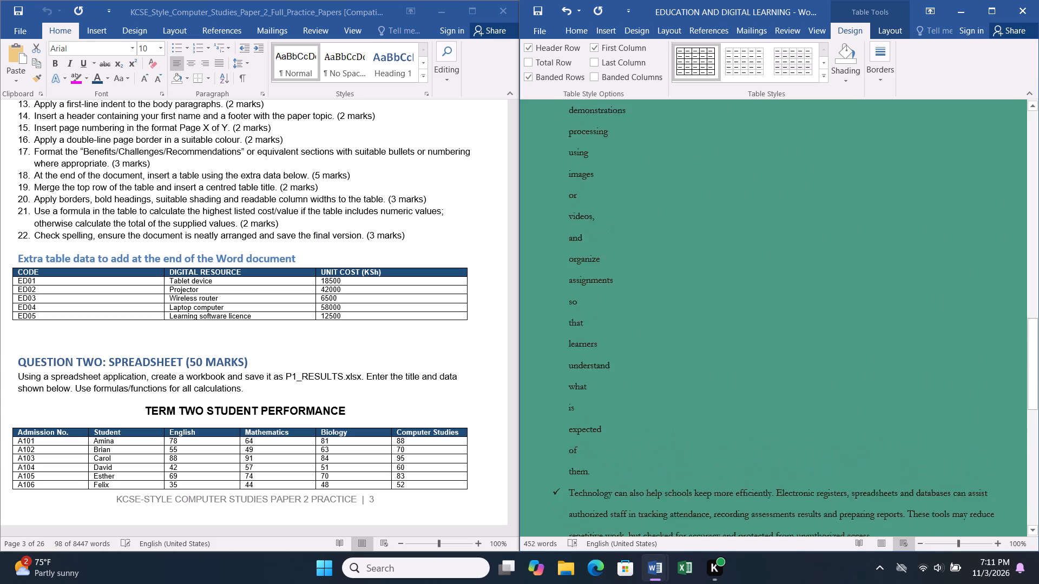
scroll(765, 253, "up", 7)
scroll(765, 253, "right", 1)
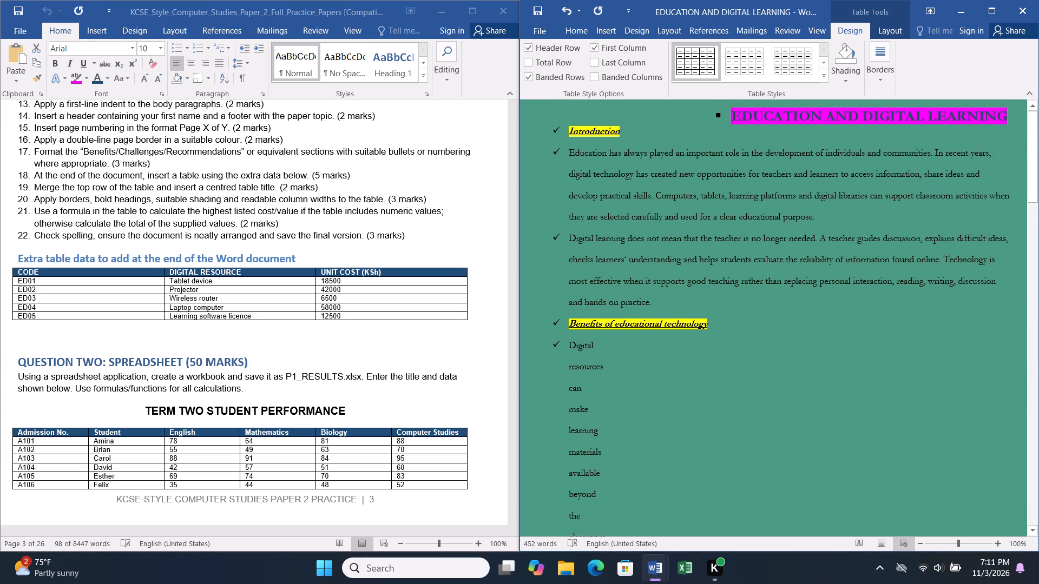
scroll(765, 253, "right", 1)
scroll(765, 253, "down", 4)
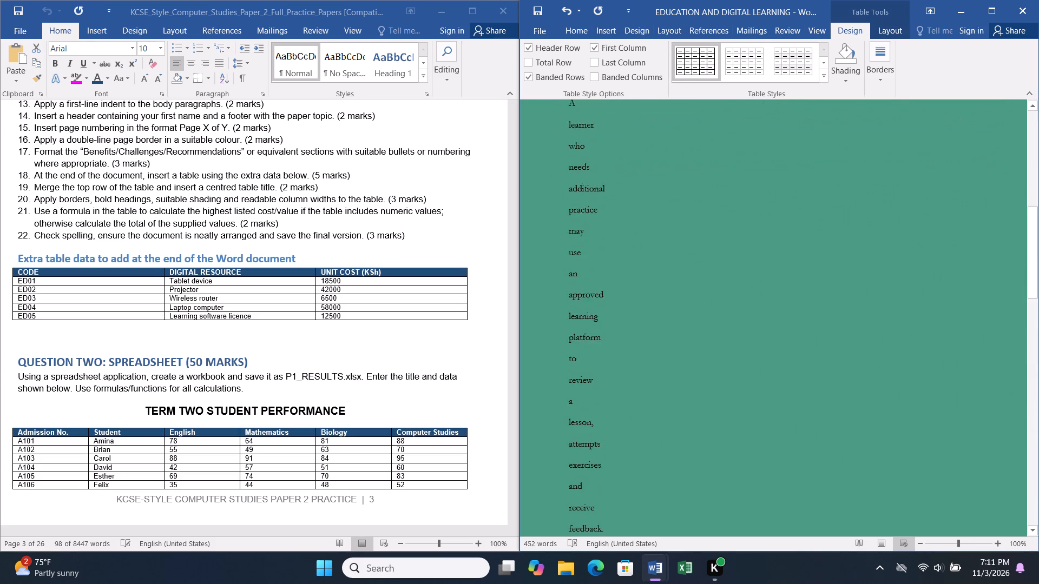
scroll(765, 253, "down", 6)
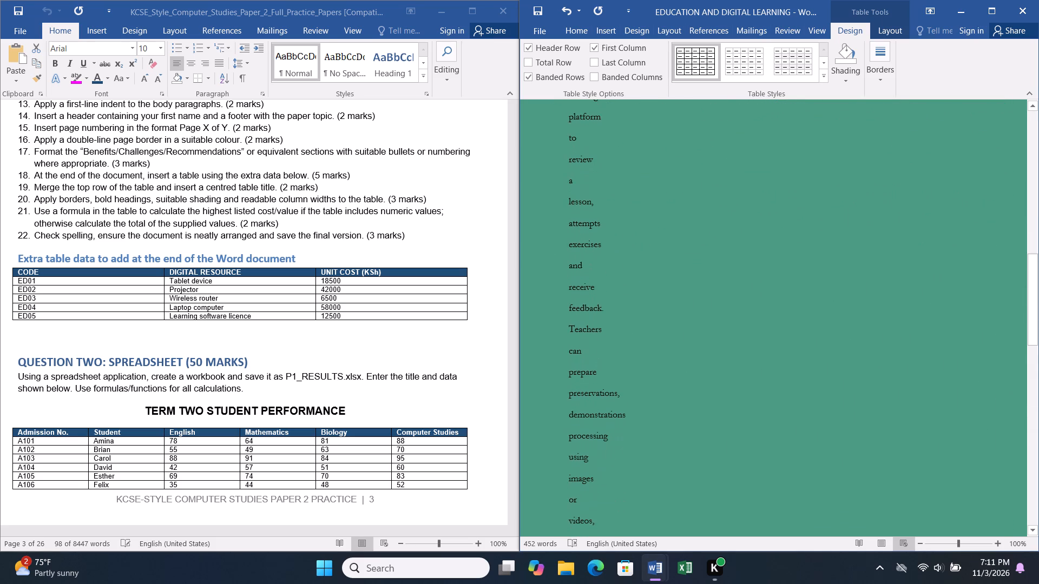
scroll(765, 253, "down", 2)
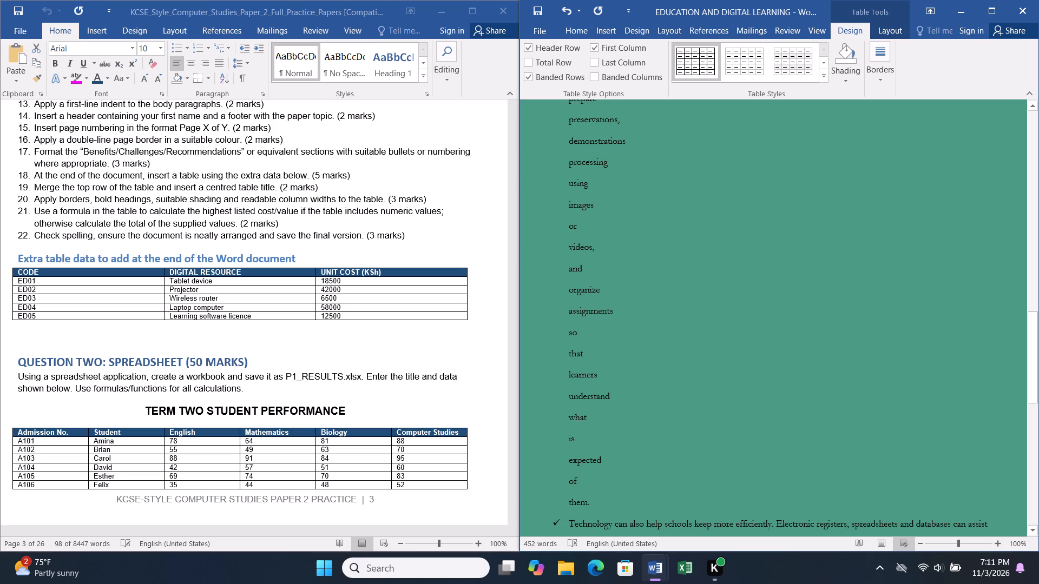
scroll(755, 227, "up", 9)
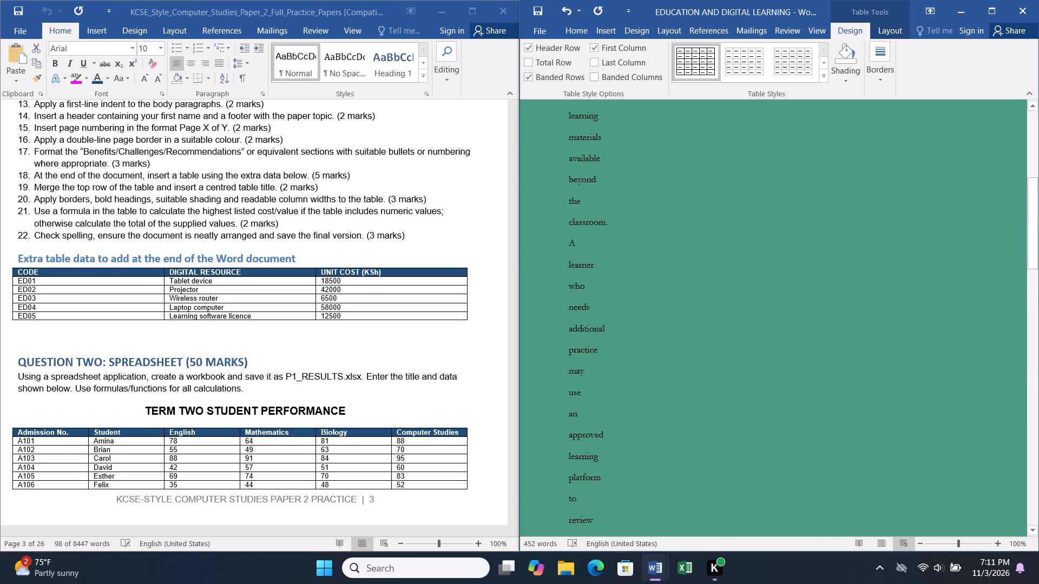
scroll(755, 227, "up", 2)
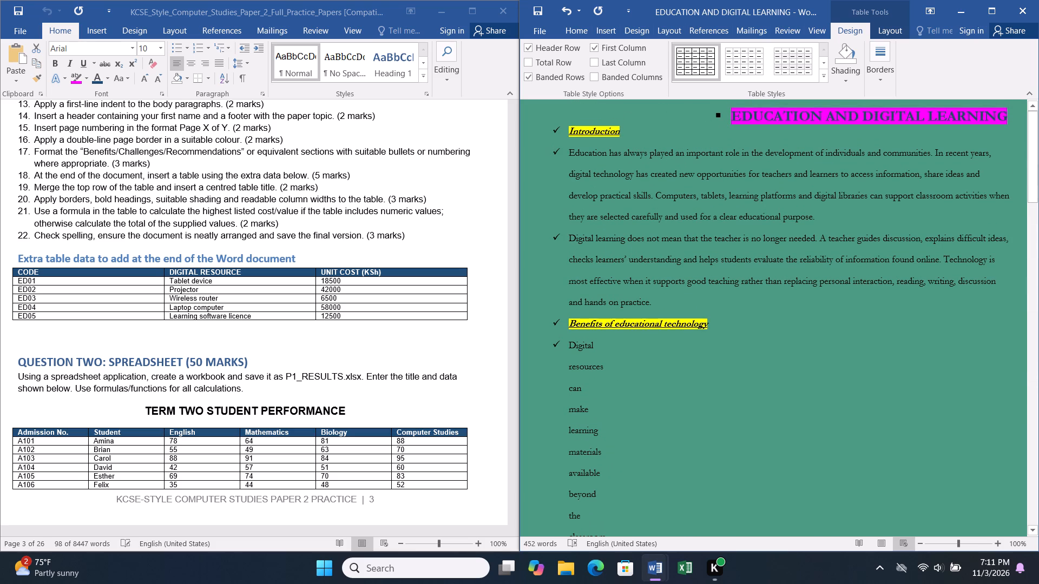
scroll(749, 204, "down", 6)
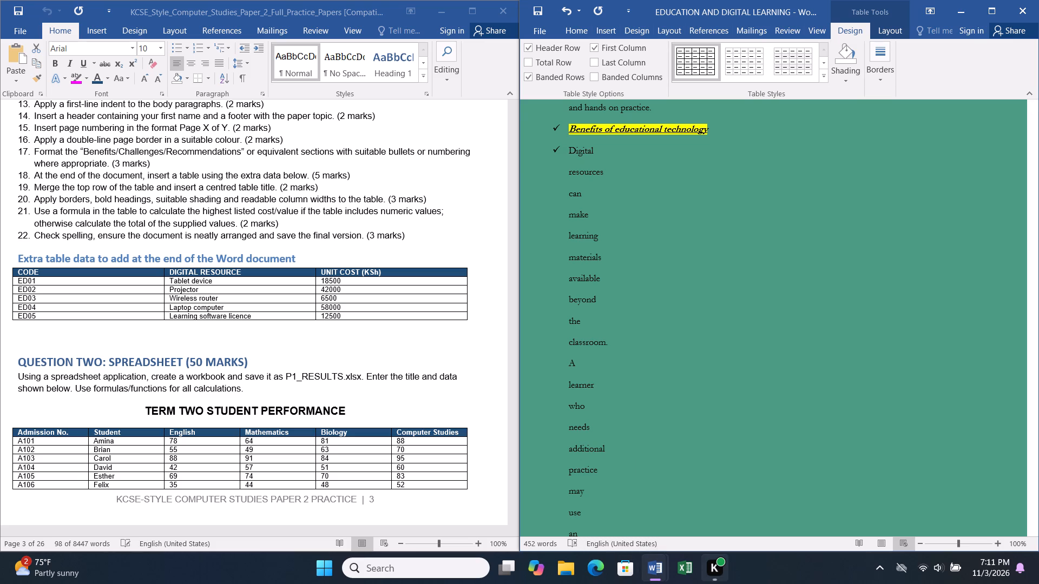
scroll(749, 290, "up", 10)
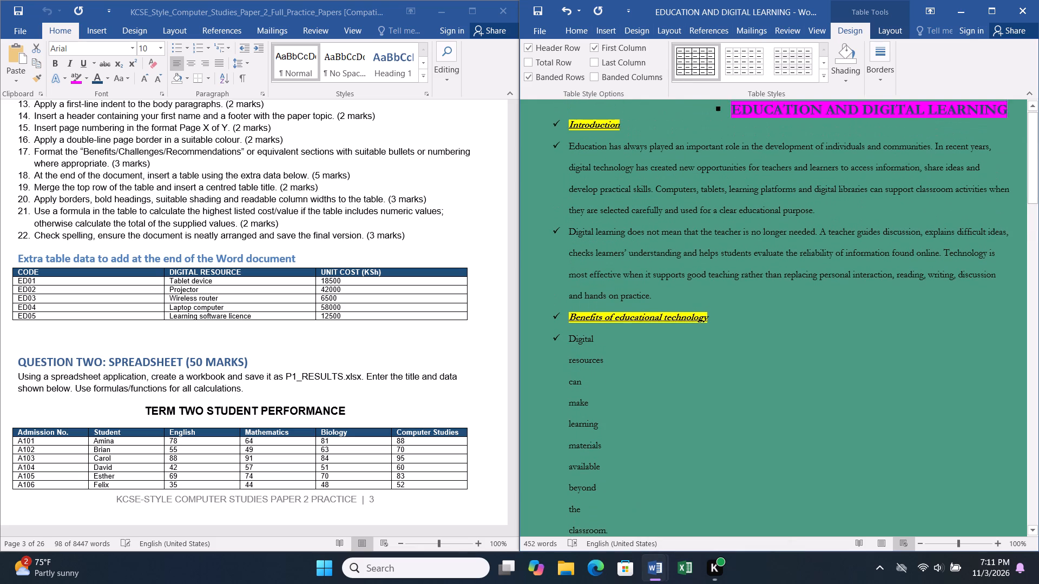